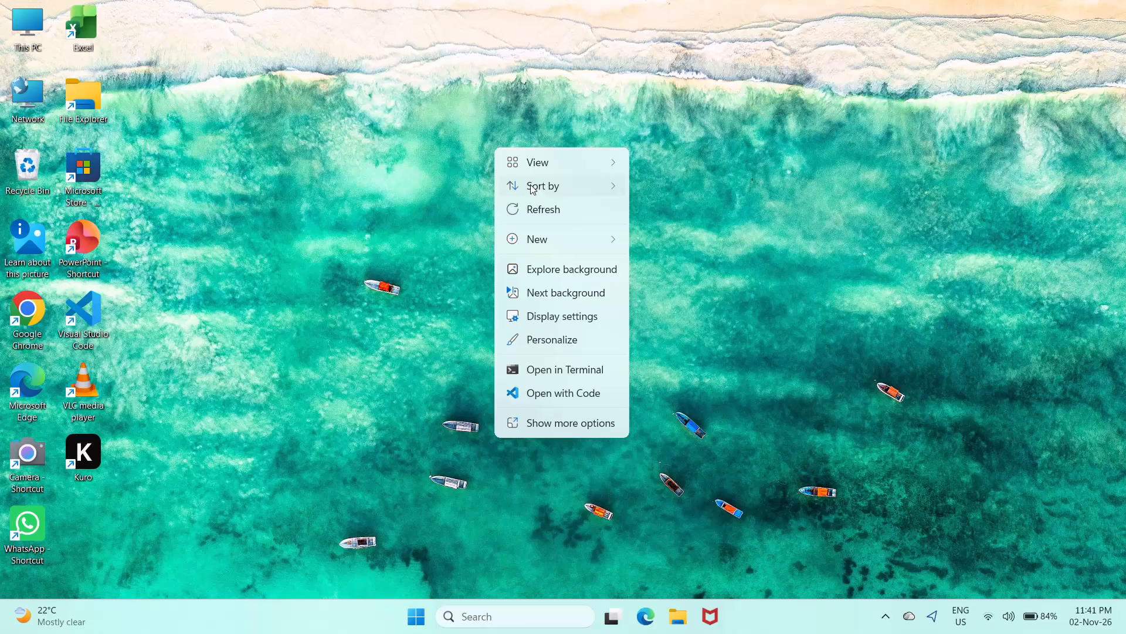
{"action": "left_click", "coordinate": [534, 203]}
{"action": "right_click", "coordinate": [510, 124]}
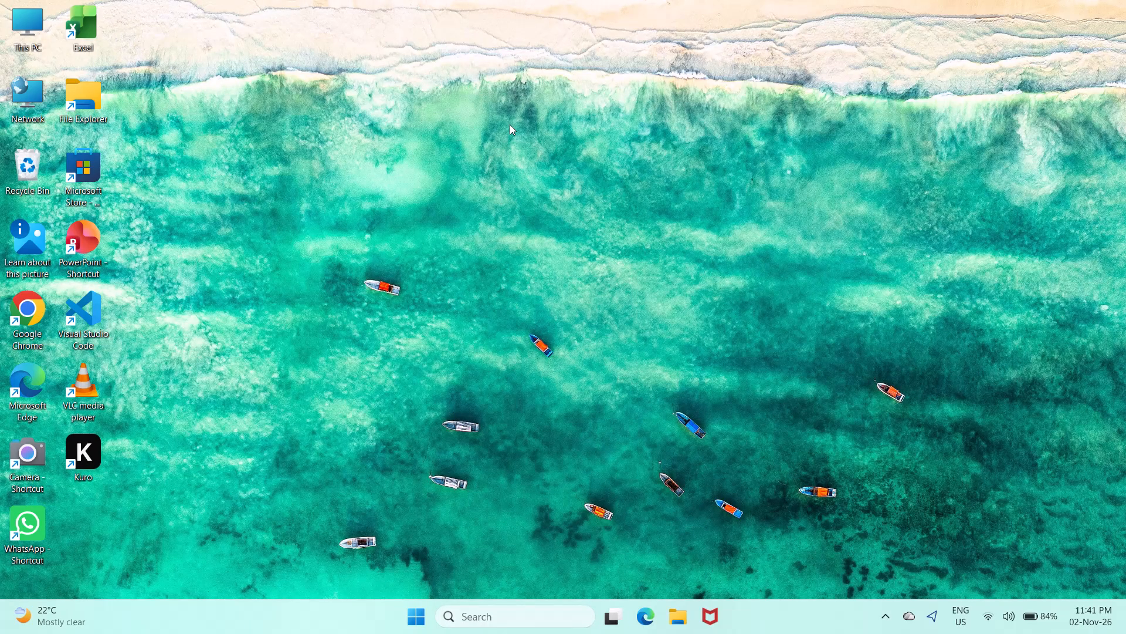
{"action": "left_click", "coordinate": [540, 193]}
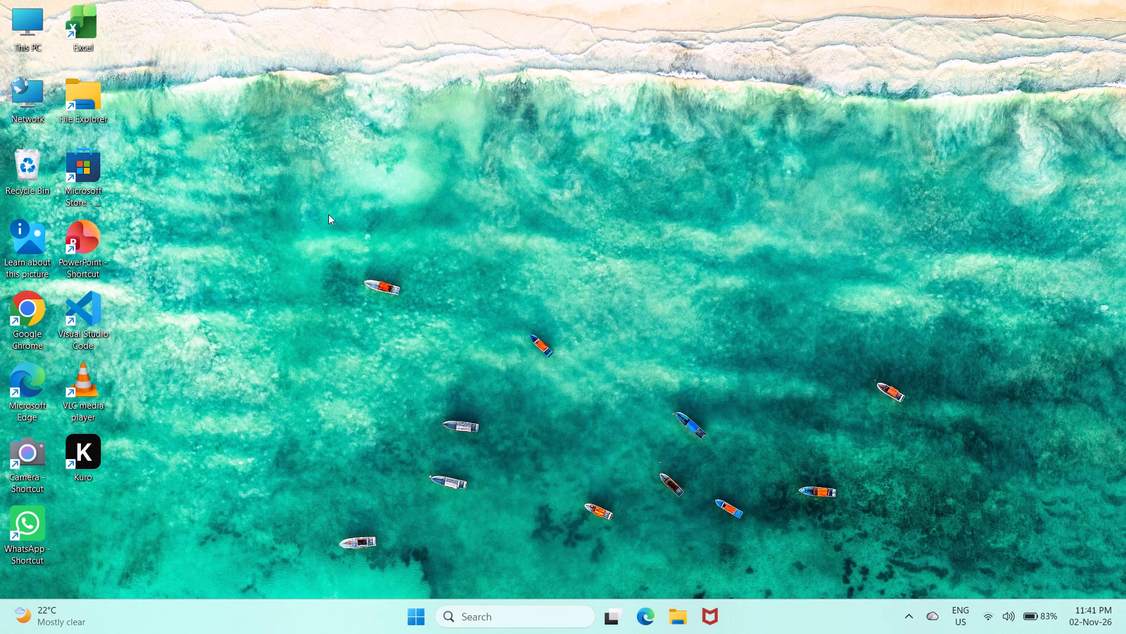
Launch Adobe Photoshop 2020, dismiss the Creative Cloud prompt, and open the recent file Untitled-1.psd.
{"action": "left_click", "coordinate": [486, 606]}
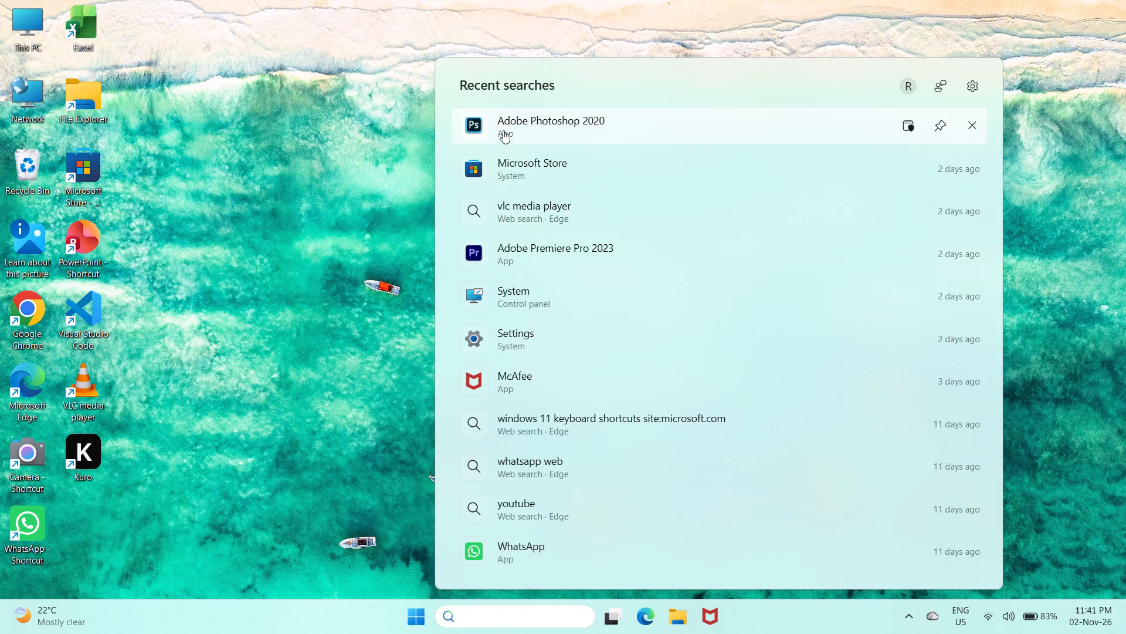
{"action": "double_click", "coordinate": [503, 129]}
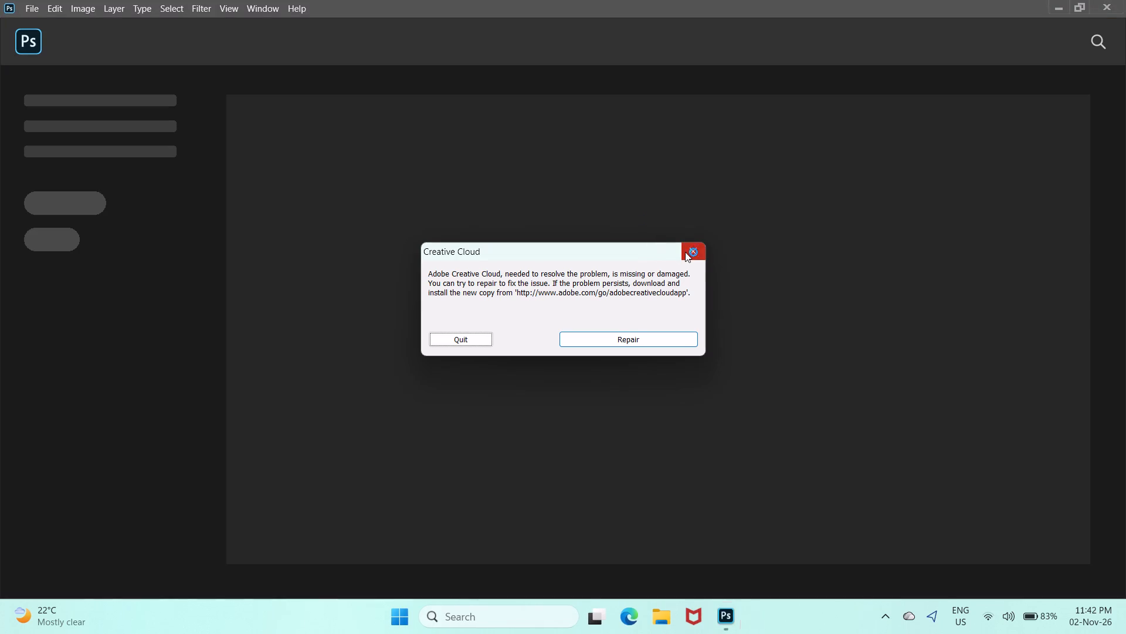
{"action": "left_click", "coordinate": [689, 252]}
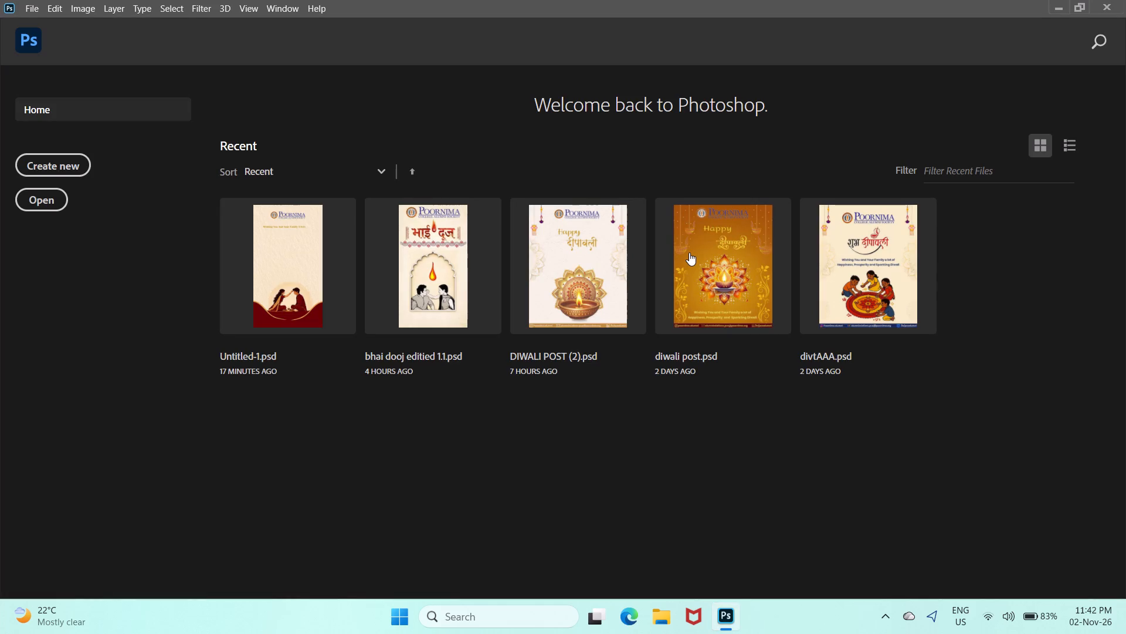
{"action": "left_click", "coordinate": [292, 266]}
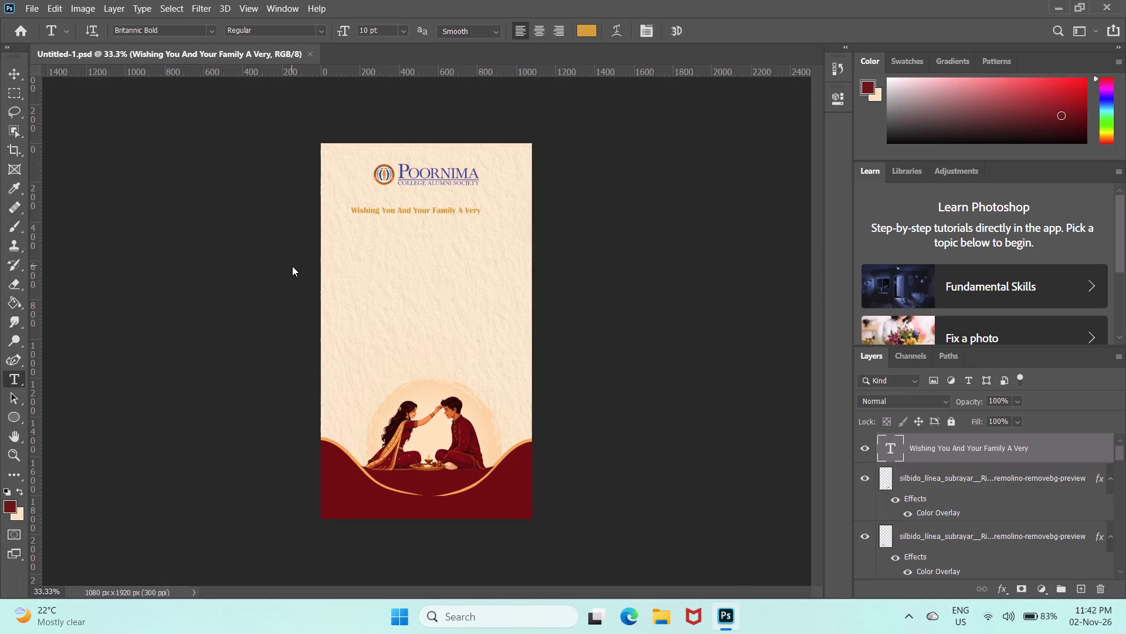
Fit the canvas to the screen and move the "Wishing You And Your Family A Very" text about 70 px to the right.
{"action": "key", "text": "z"}
{"action": "left_click", "coordinate": [420, 30]}
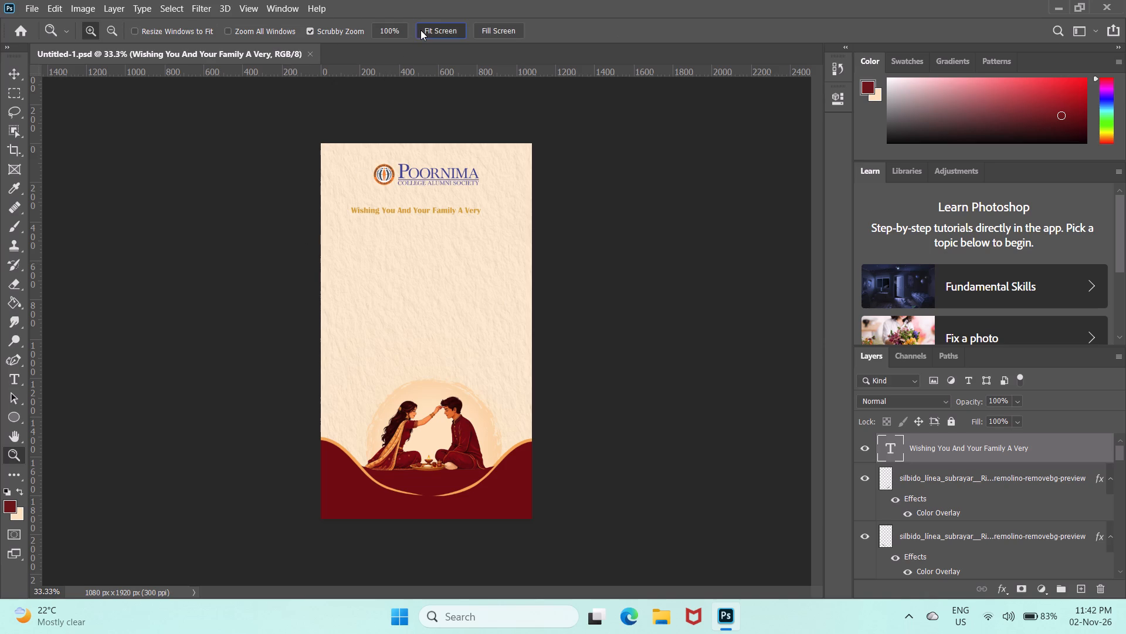
{"action": "key", "text": "v"}
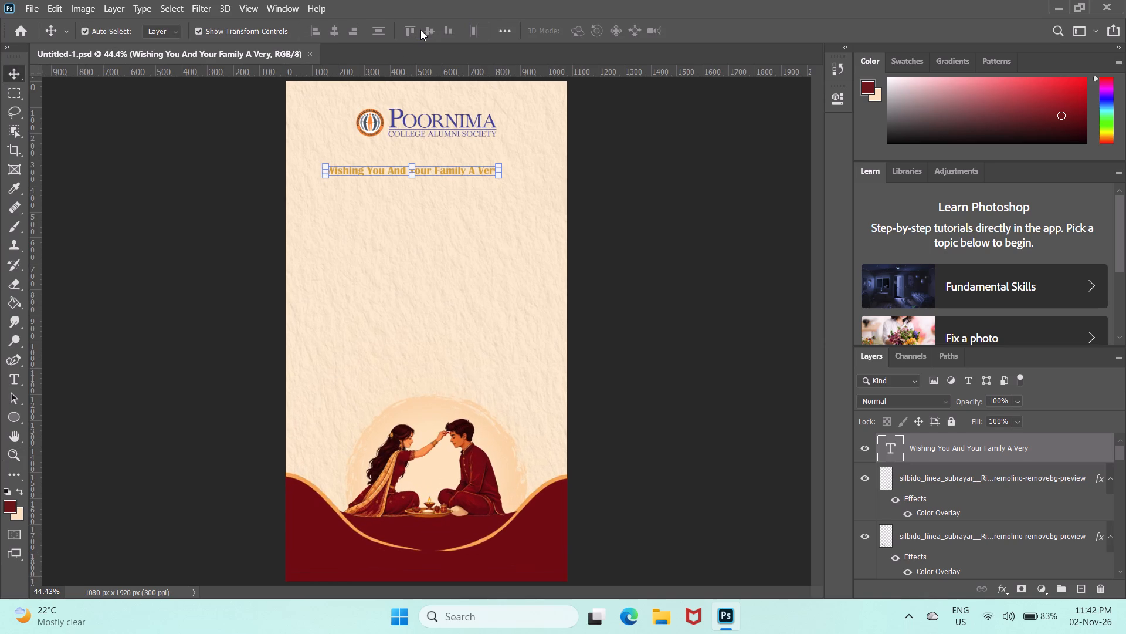
{"action": "left_click", "coordinate": [440, 170]}
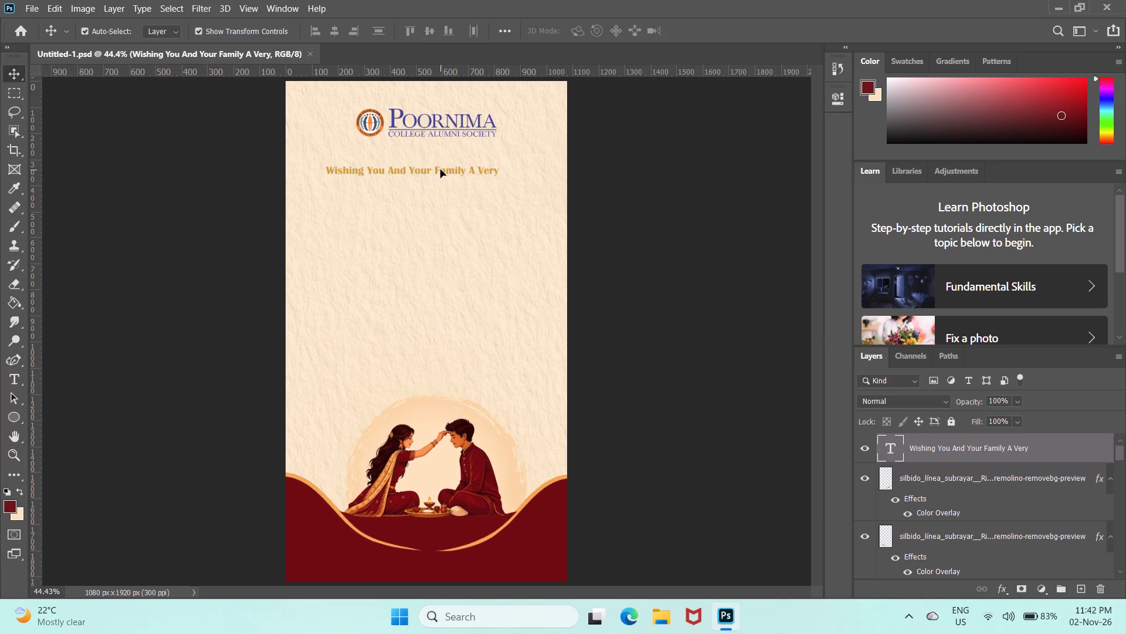
{"action": "left_click_drag", "start_coordinate": [440, 170], "coordinate": [457, 169]}
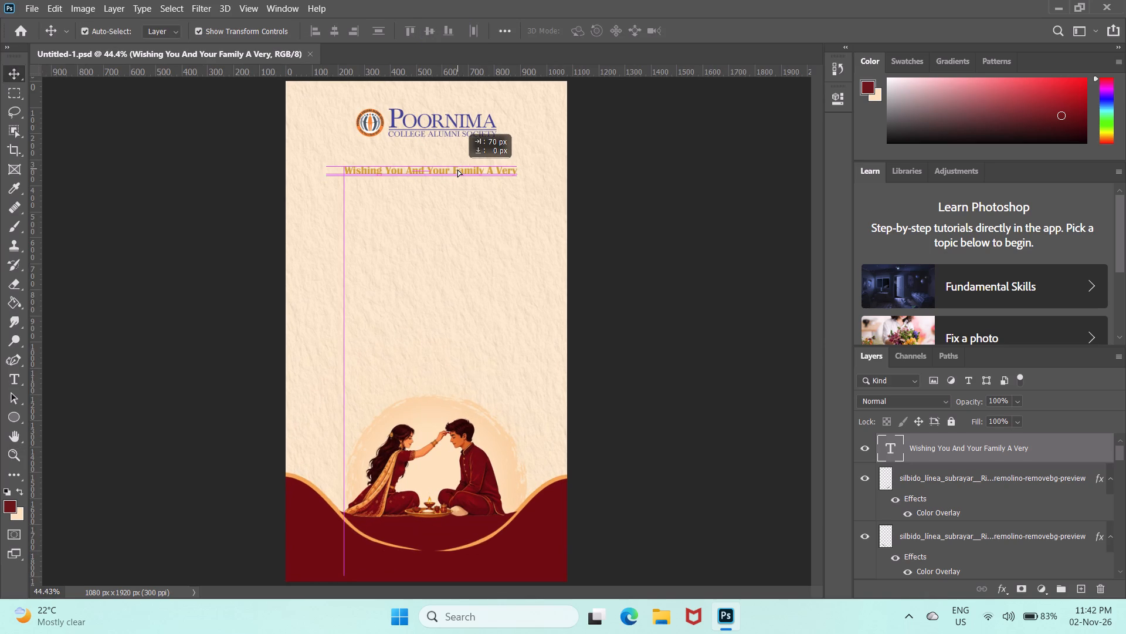
{"action": "left_click_drag", "start_coordinate": [457, 169], "coordinate": [457, 171]}
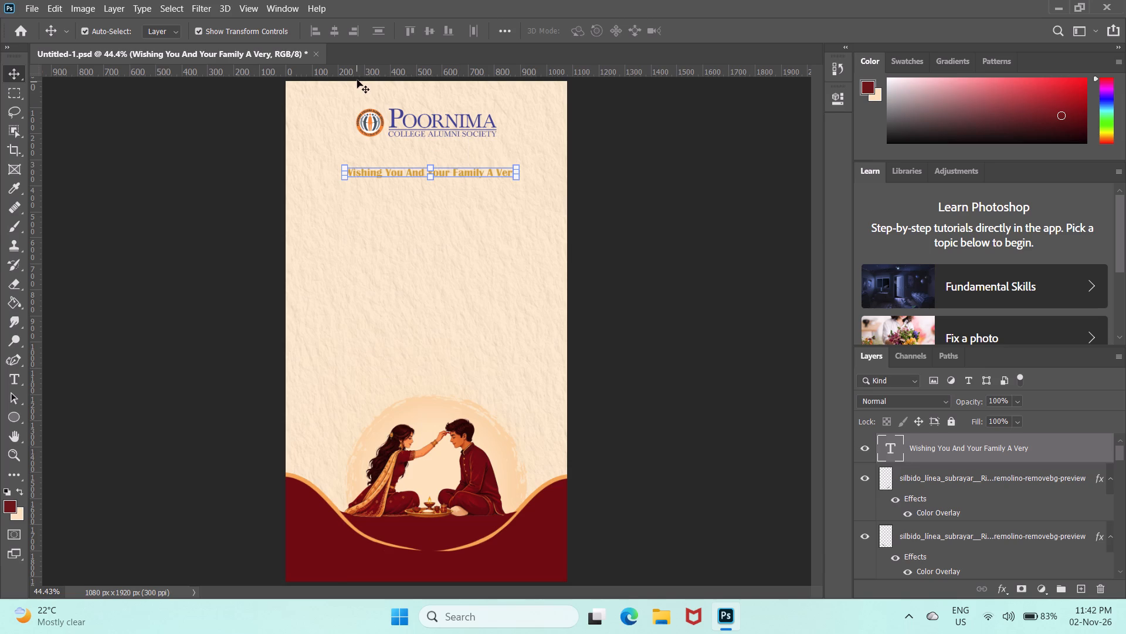
Add a vertical guide at X 540 px, through the horizontal centre of the canvas.
{"action": "left_click_drag", "start_coordinate": [36, 193], "coordinate": [426, 207]}
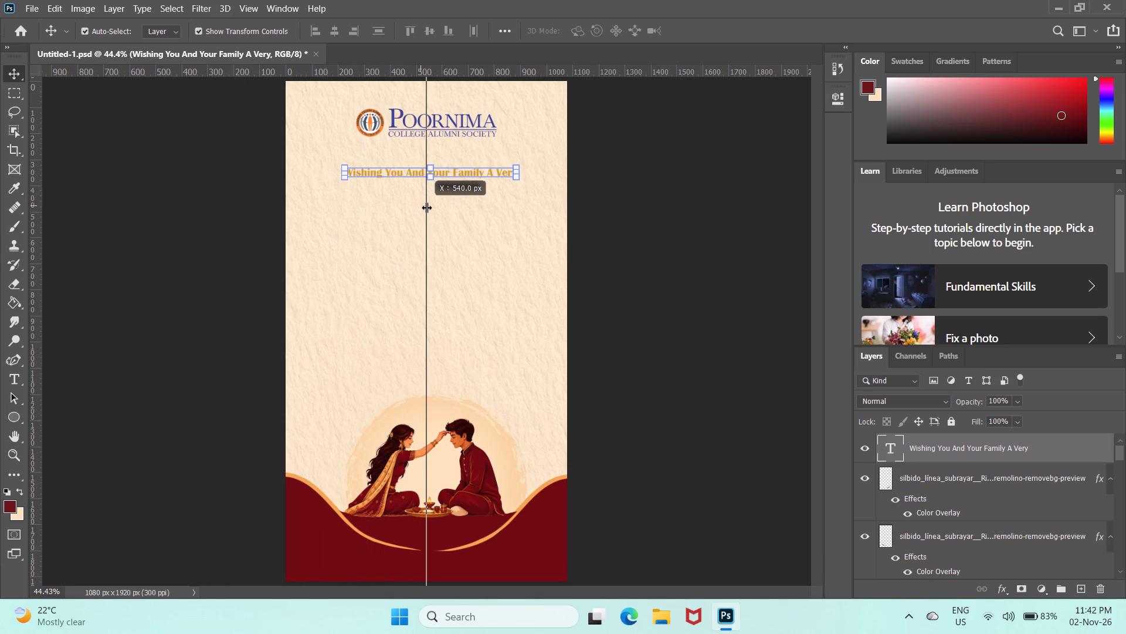
{"action": "left_click_drag", "start_coordinate": [426, 207], "coordinate": [421, 206]}
{"action": "left_click_drag", "start_coordinate": [421, 206], "coordinate": [425, 207]}
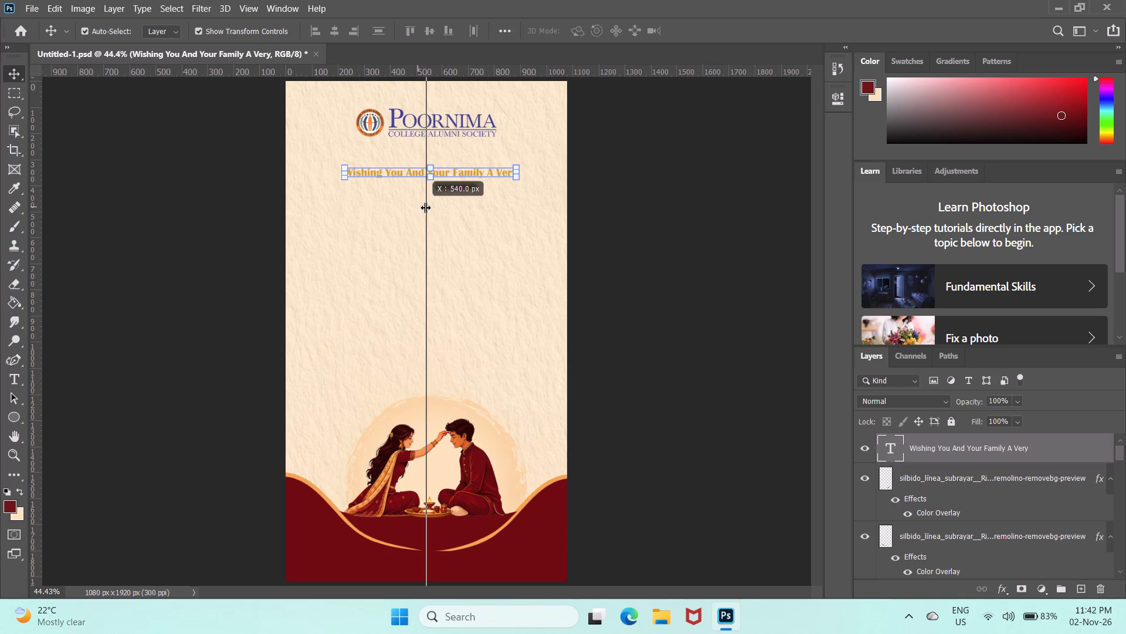
{"action": "left_click_drag", "start_coordinate": [425, 207], "coordinate": [425, 208]}
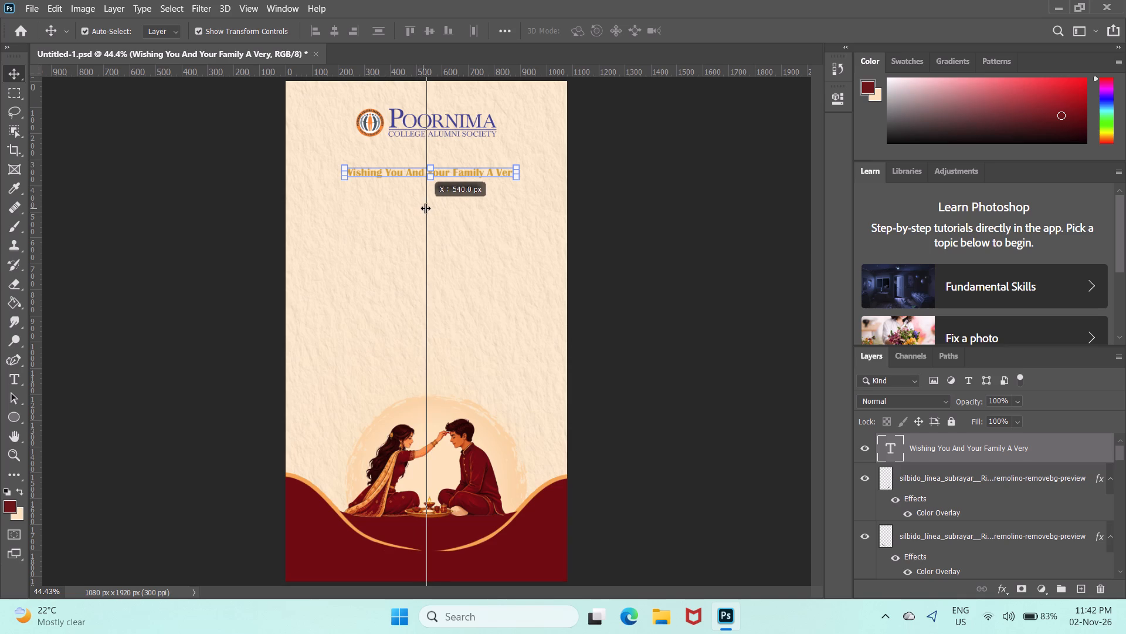
{"action": "left_click_drag", "start_coordinate": [425, 208], "coordinate": [425, 208]}
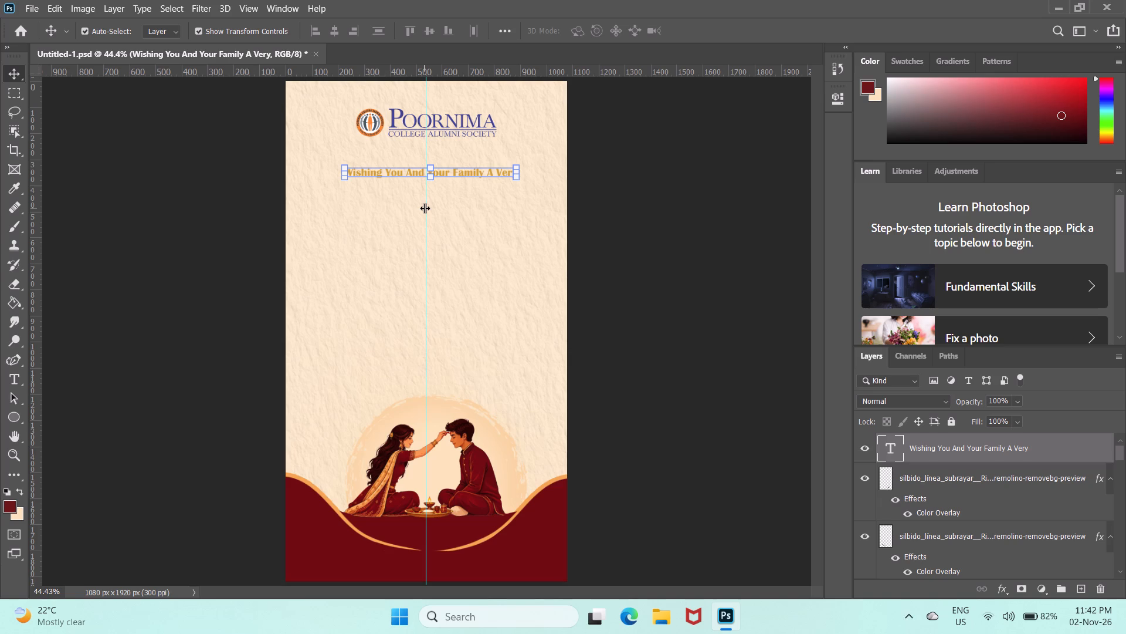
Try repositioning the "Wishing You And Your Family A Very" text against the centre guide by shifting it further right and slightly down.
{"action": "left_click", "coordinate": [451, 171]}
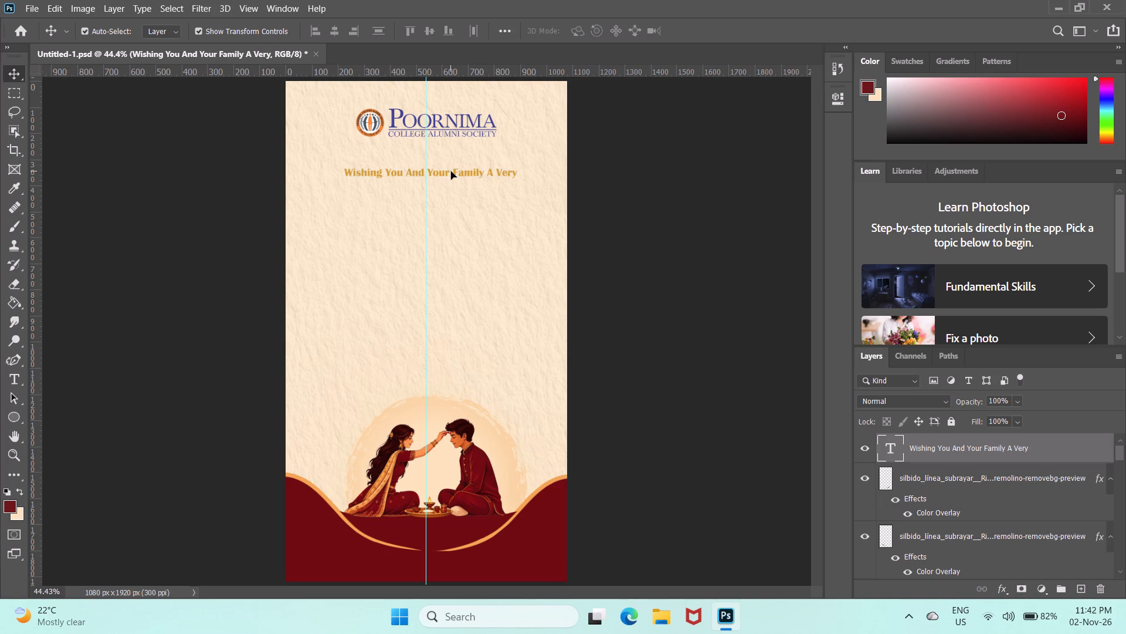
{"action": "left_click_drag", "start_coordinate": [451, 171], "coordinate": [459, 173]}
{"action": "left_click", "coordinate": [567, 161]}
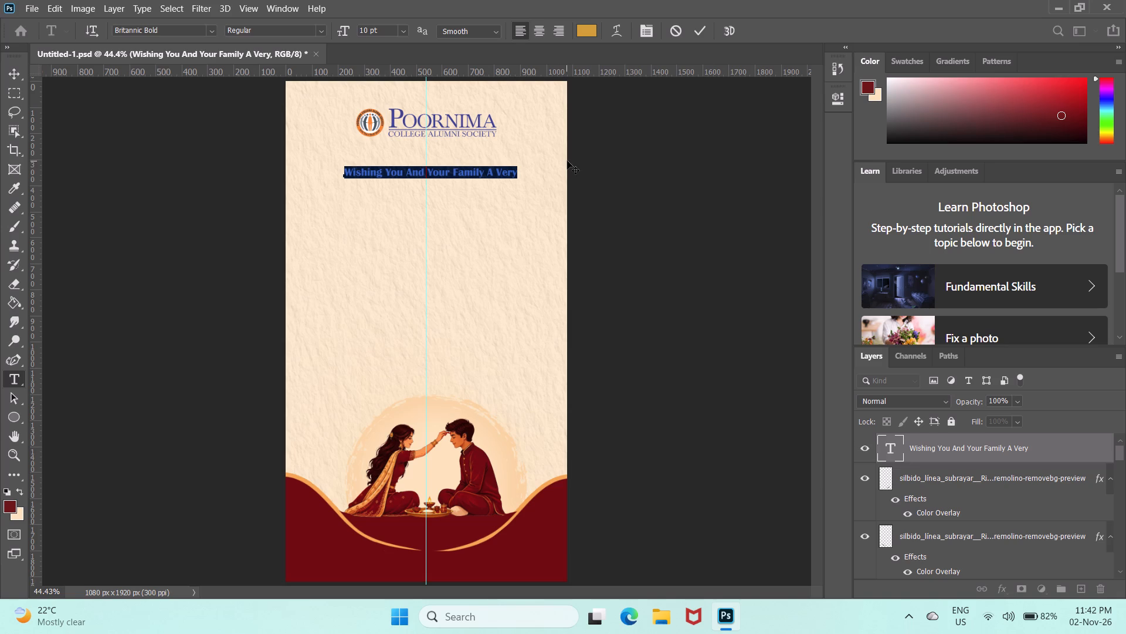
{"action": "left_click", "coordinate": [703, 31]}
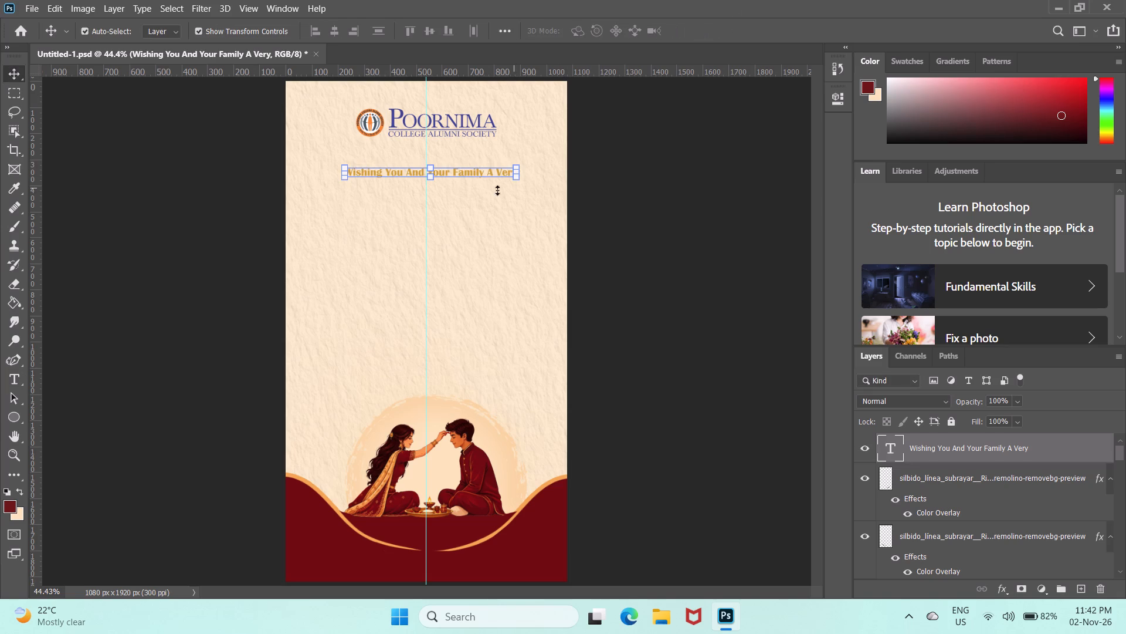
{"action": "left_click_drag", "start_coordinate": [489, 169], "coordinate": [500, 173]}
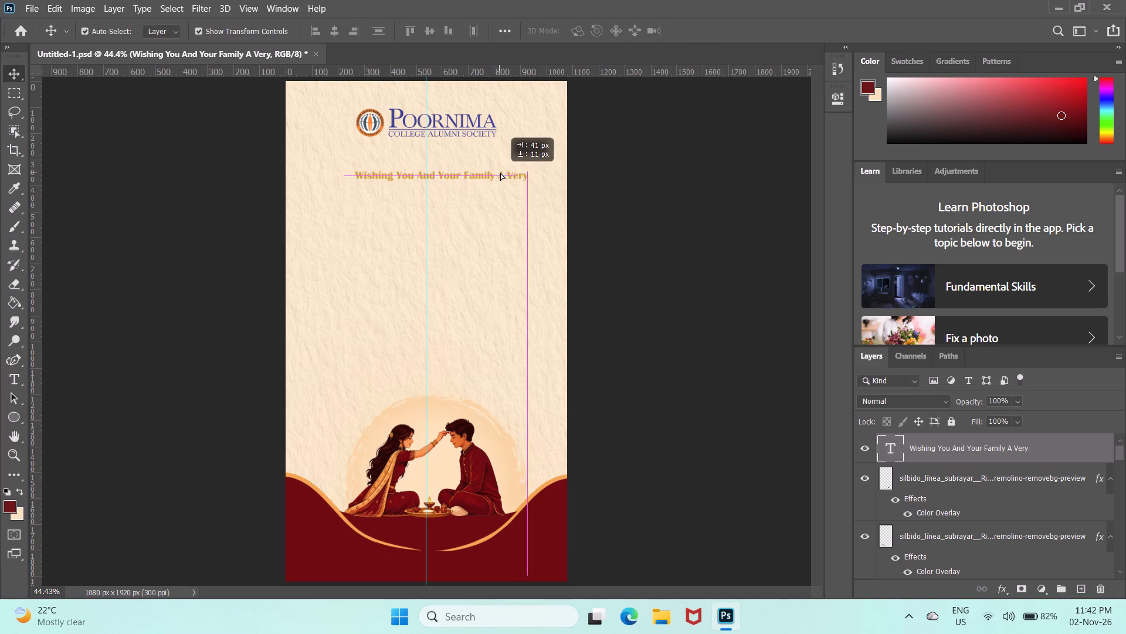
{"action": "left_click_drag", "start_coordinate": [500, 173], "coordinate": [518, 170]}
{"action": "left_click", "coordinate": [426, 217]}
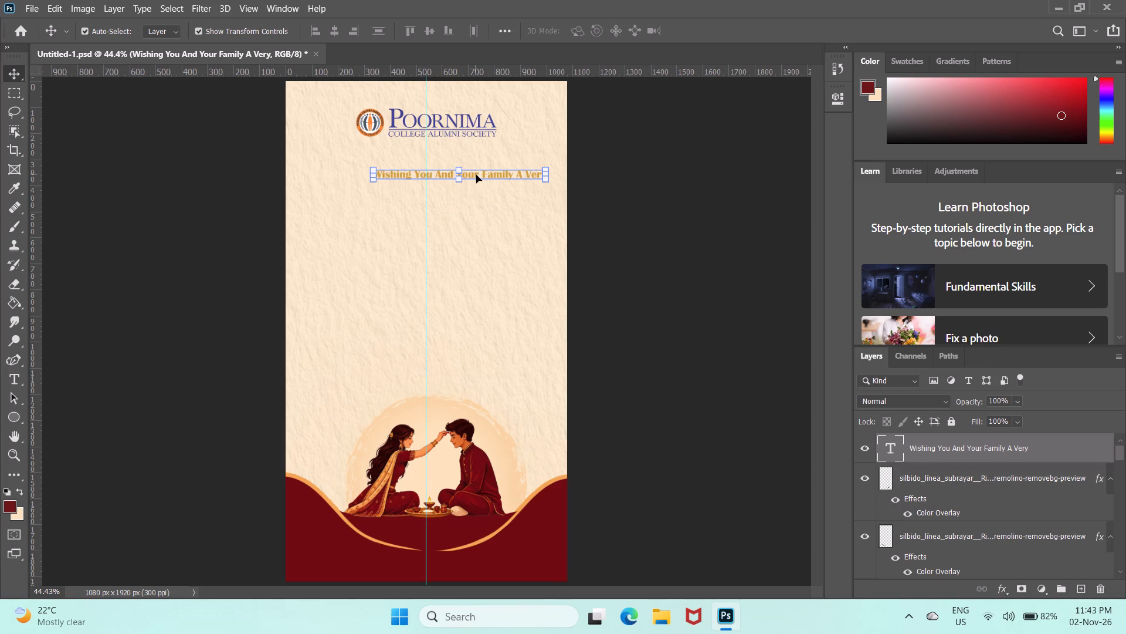
Centre the "Wishing You And Your Family A Very" text horizontally on the vertical guide below the Poornima logo, and deselect it.
{"action": "left_click_drag", "start_coordinate": [476, 175], "coordinate": [436, 172]}
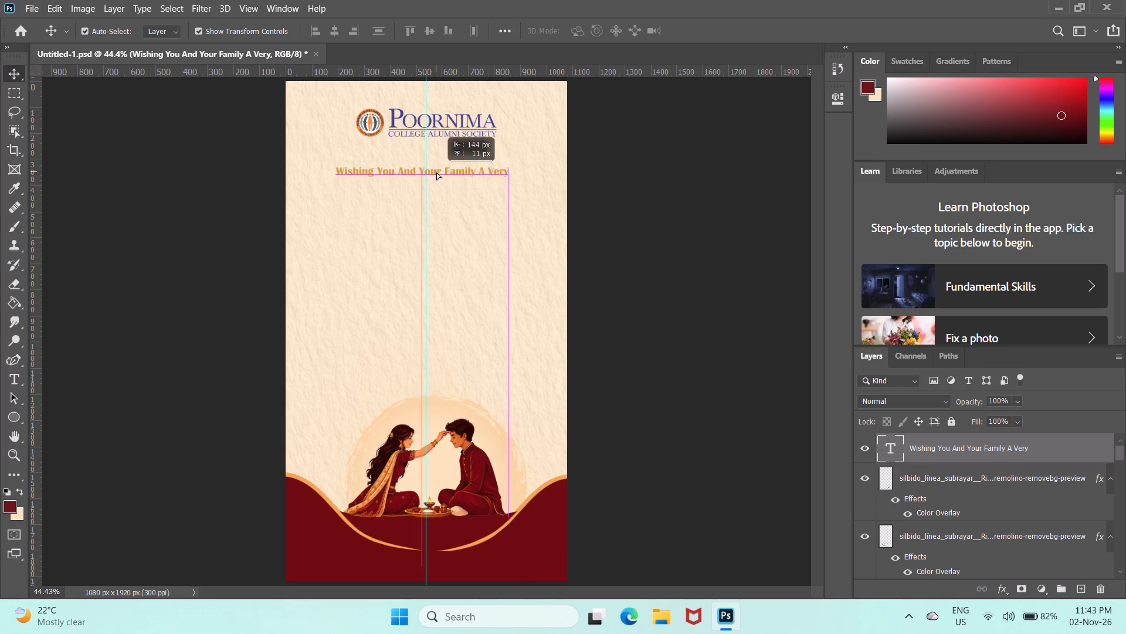
{"action": "left_click_drag", "start_coordinate": [436, 172], "coordinate": [437, 172]}
{"action": "key", "text": "Right"}
{"action": "key", "text": "Right"}
{"action": "key", "text": "Right"}
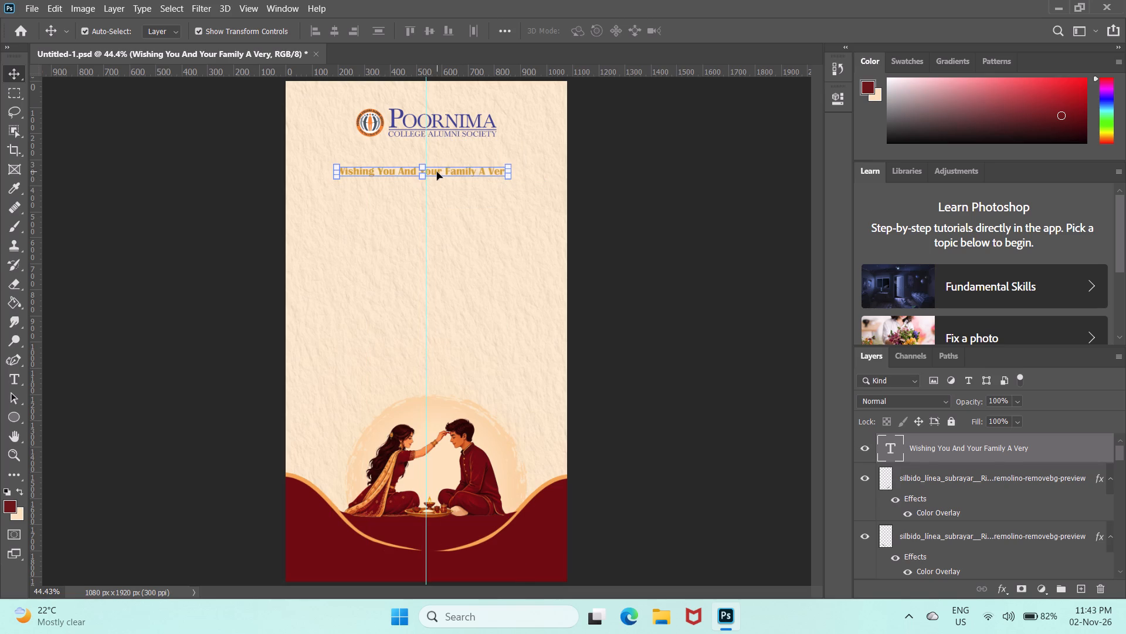
{"action": "key", "text": "Right"}
{"action": "key", "text": "Right"}
{"action": "key", "text": "Right"}
{"action": "key", "text": "Right"}
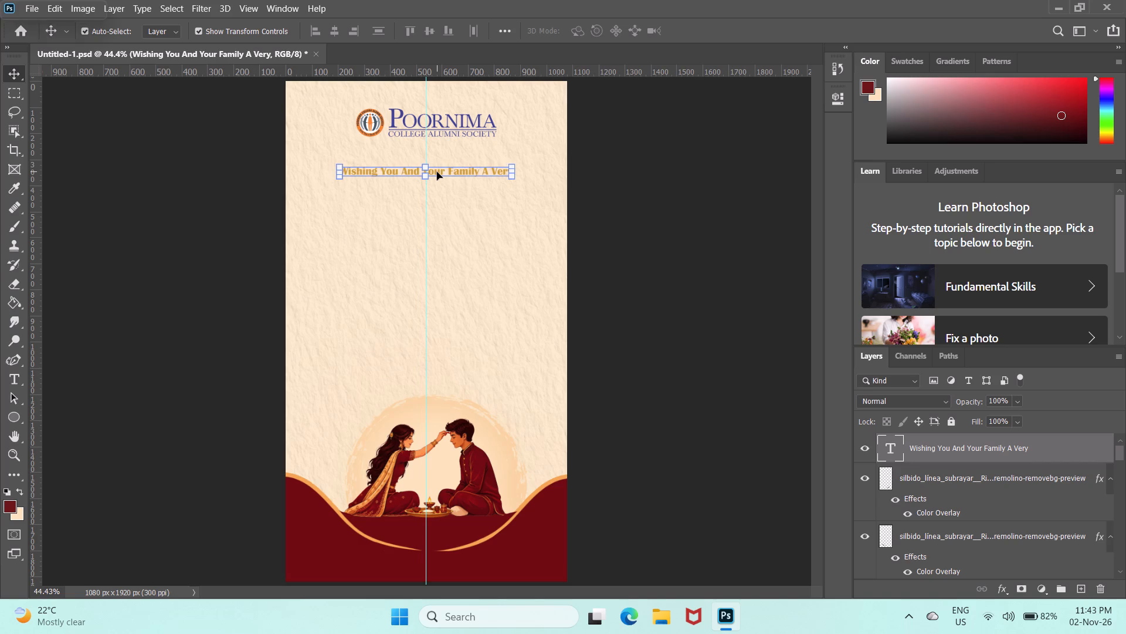
{"action": "key", "text": "Right"}
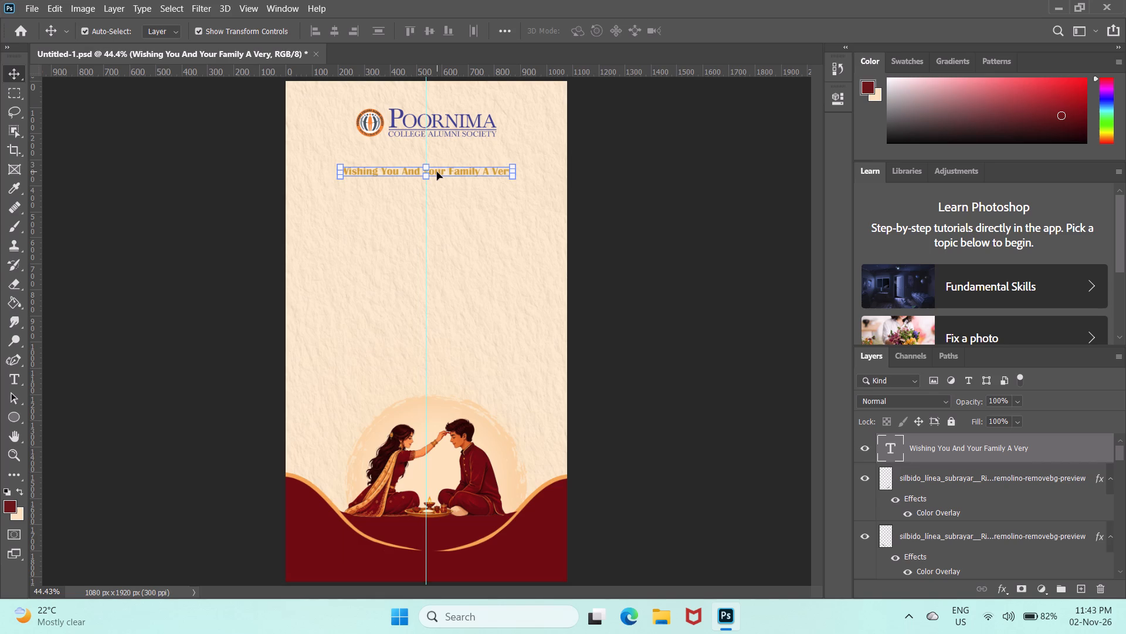
{"action": "key", "text": "Left"}
{"action": "key", "text": "Right"}
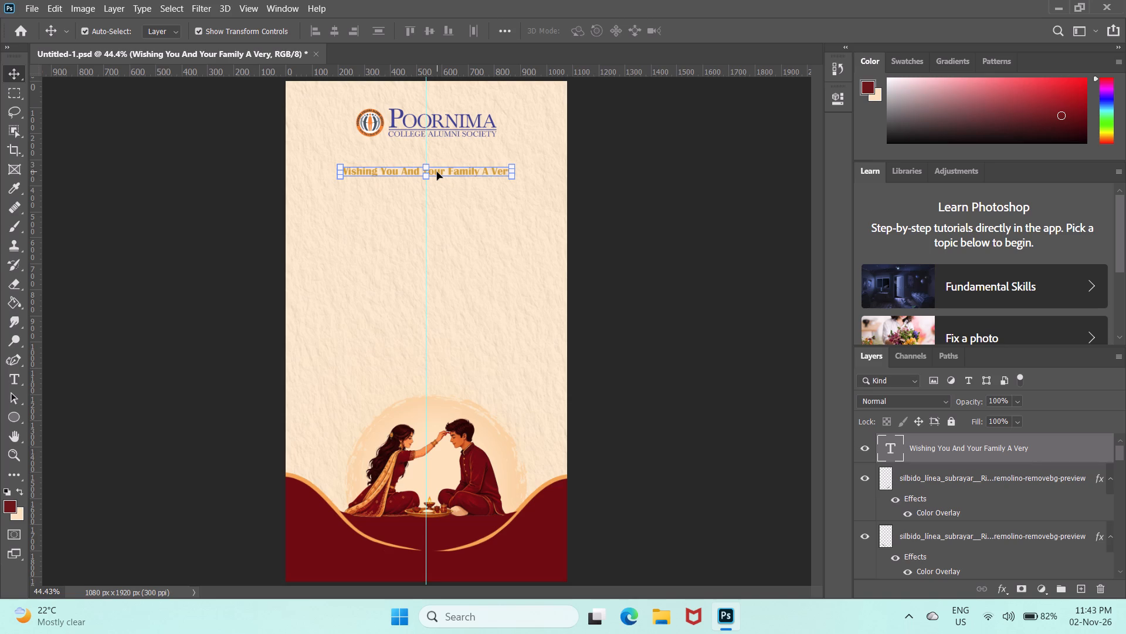
{"action": "left_click", "coordinate": [442, 216]}
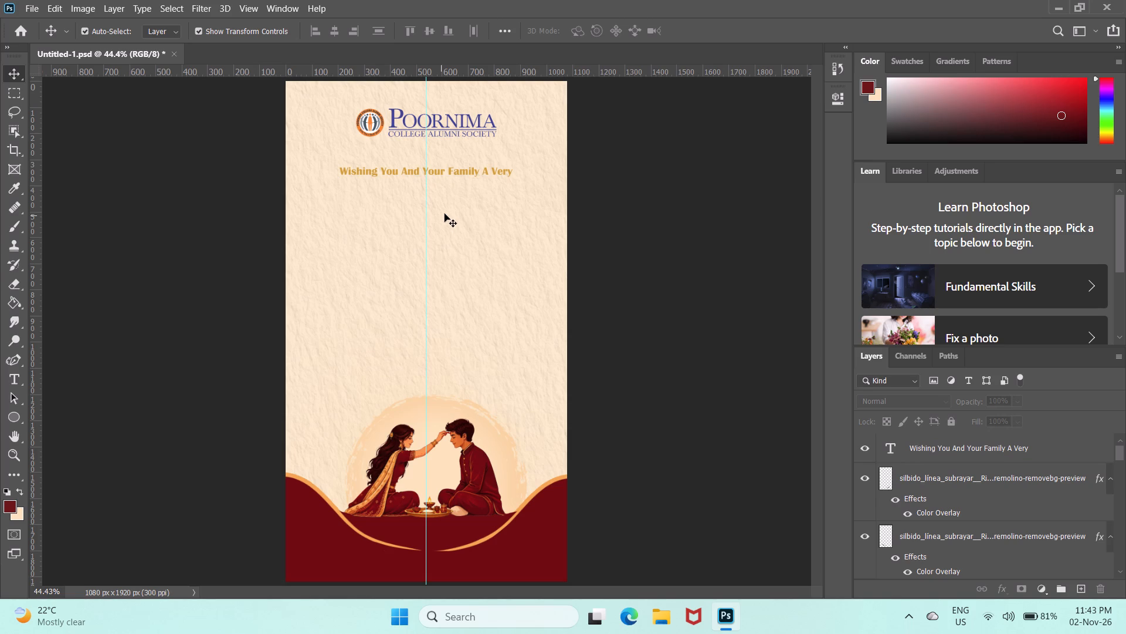
Change the font of the "Wishing You And Your Family A Very" text to Source Serif Variable.
{"action": "left_click", "coordinate": [480, 176]}
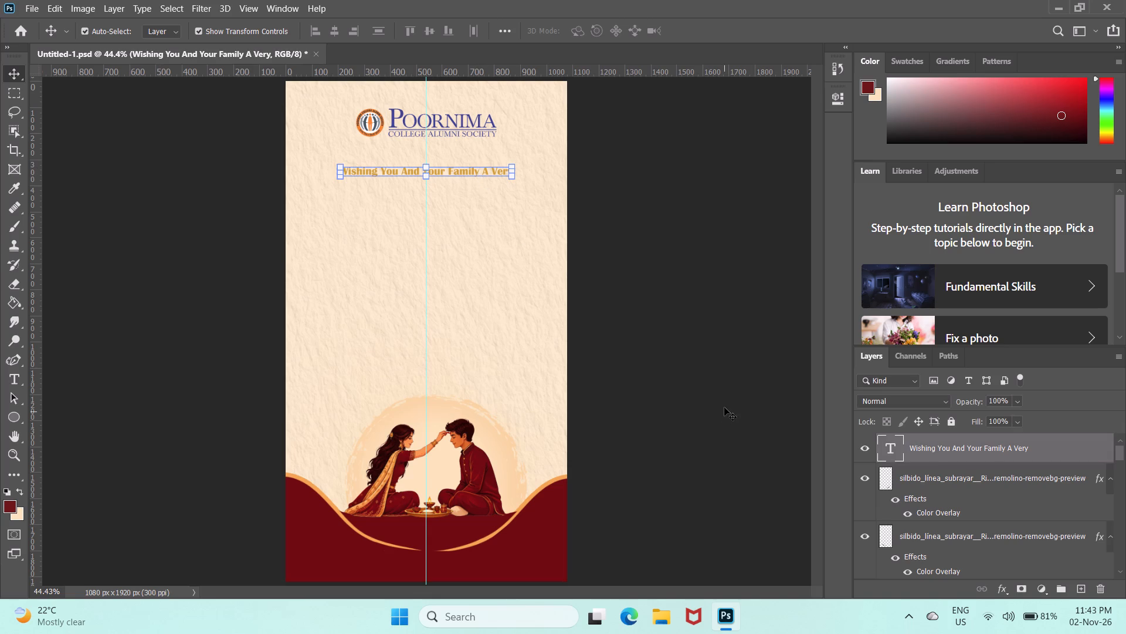
{"action": "double_click", "coordinate": [463, 172]}
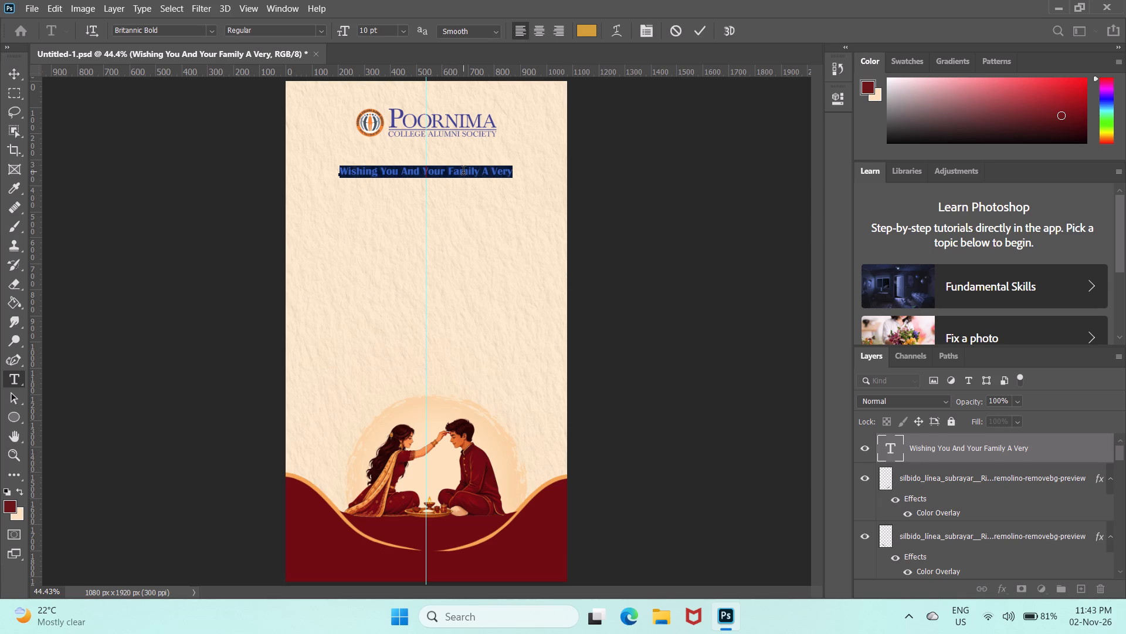
{"action": "left_click", "coordinate": [212, 31]}
{"action": "scroll", "coordinate": [252, 299], "scroll_direction": "down", "scroll_amount": 14}
{"action": "scroll", "coordinate": [252, 299], "scroll_direction": "down", "scroll_amount": 7}
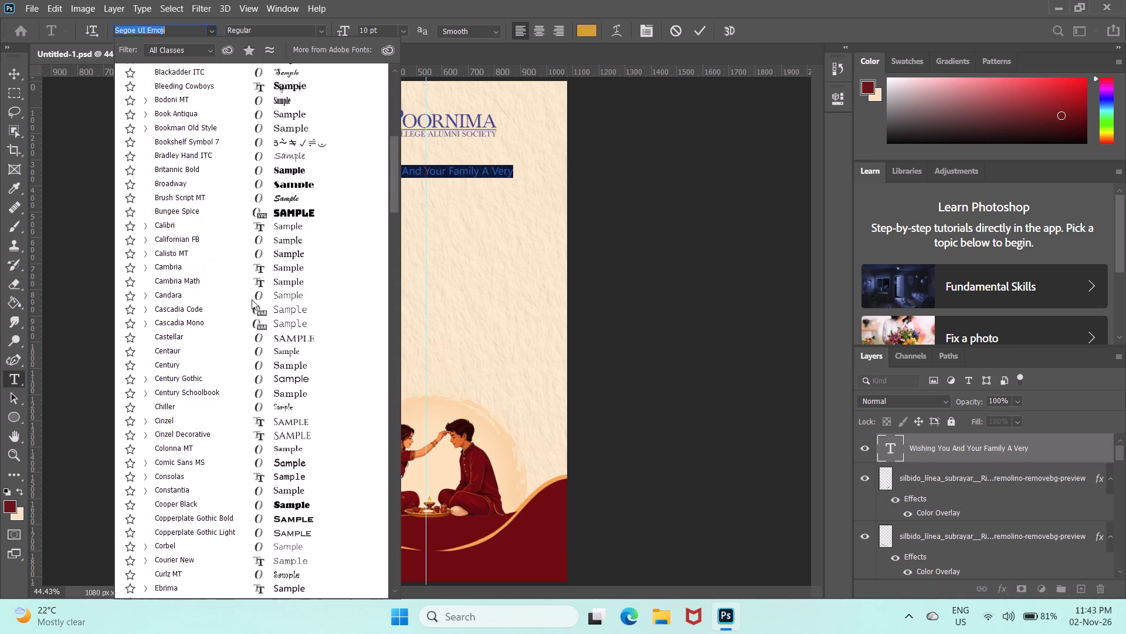
{"action": "scroll", "coordinate": [252, 299], "scroll_direction": "down", "scroll_amount": 20}
{"action": "scroll", "coordinate": [252, 299], "scroll_direction": "down", "scroll_amount": 20}
{"action": "scroll", "coordinate": [252, 299], "scroll_direction": "down", "scroll_amount": 20}
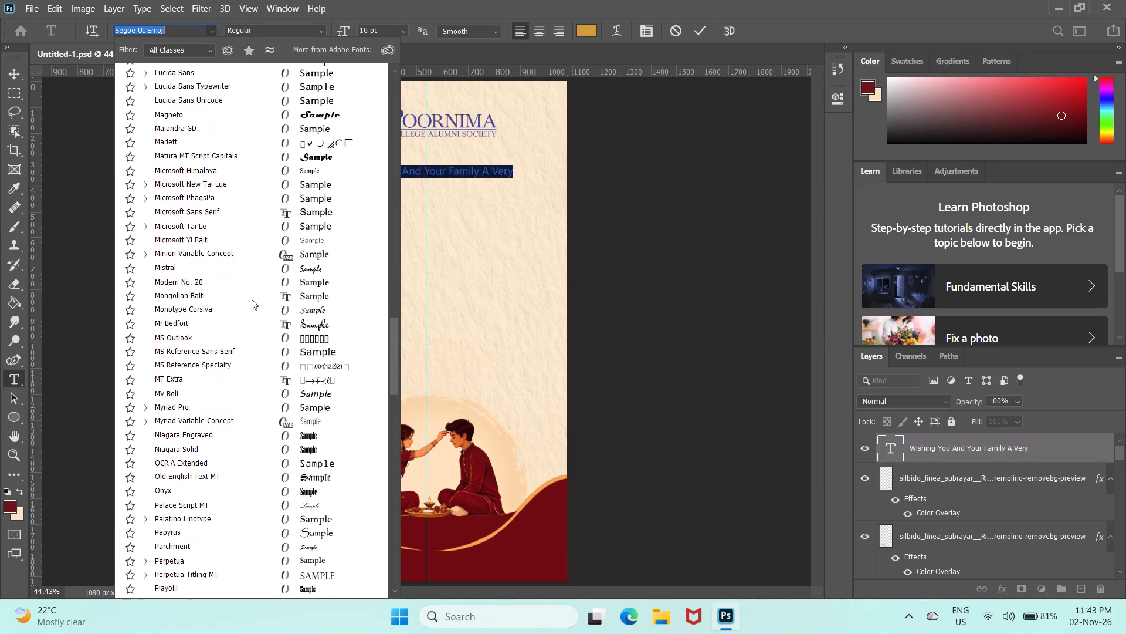
{"action": "scroll", "coordinate": [252, 299], "scroll_direction": "down", "scroll_amount": 20}
{"action": "scroll", "coordinate": [252, 299], "scroll_direction": "down", "scroll_amount": 20}
{"action": "scroll", "coordinate": [252, 299], "scroll_direction": "down", "scroll_amount": 9}
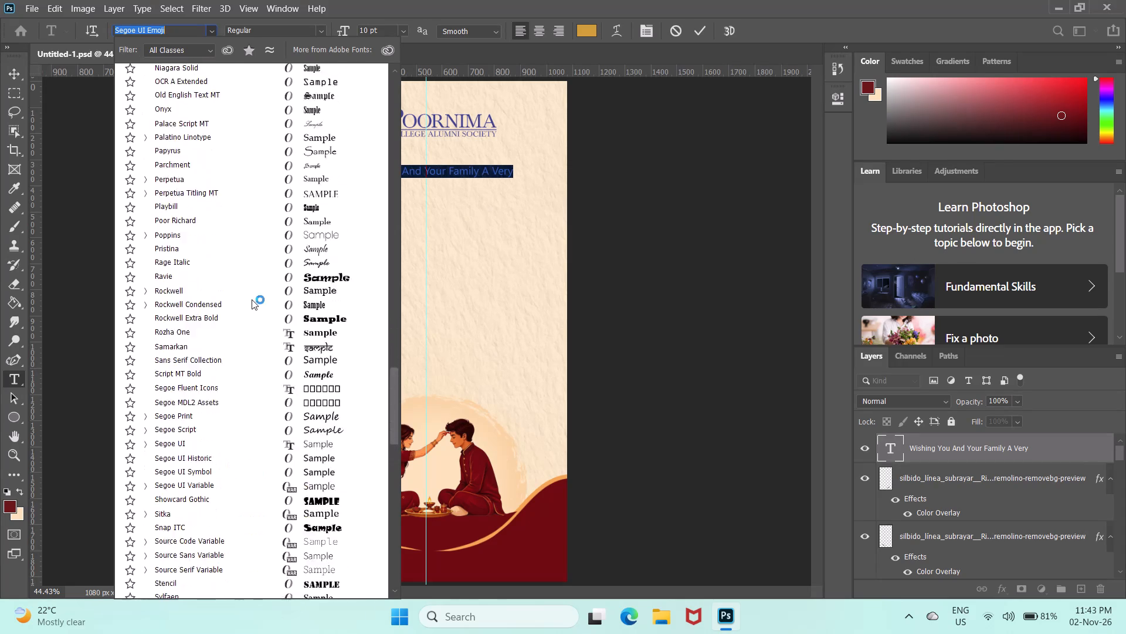
{"action": "scroll", "coordinate": [252, 299], "scroll_direction": "down", "scroll_amount": 12}
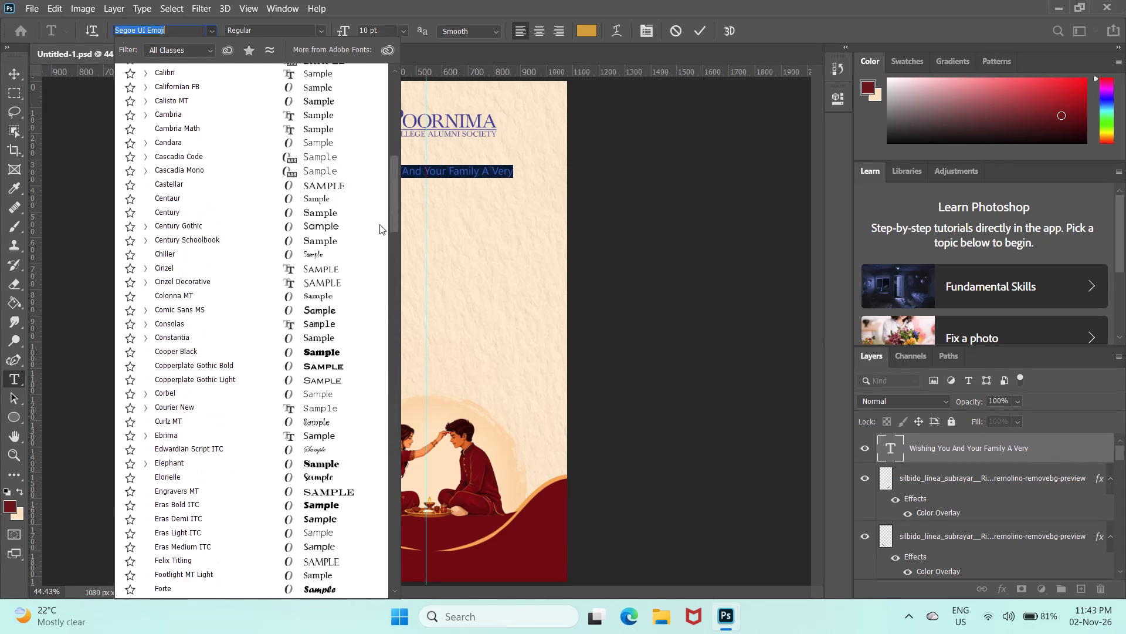
{"action": "scroll", "coordinate": [394, 176], "scroll_direction": "down", "scroll_amount": 20}
{"action": "scroll", "coordinate": [394, 176], "scroll_direction": "down", "scroll_amount": 20}
{"action": "scroll", "coordinate": [394, 176], "scroll_direction": "down", "scroll_amount": 20}
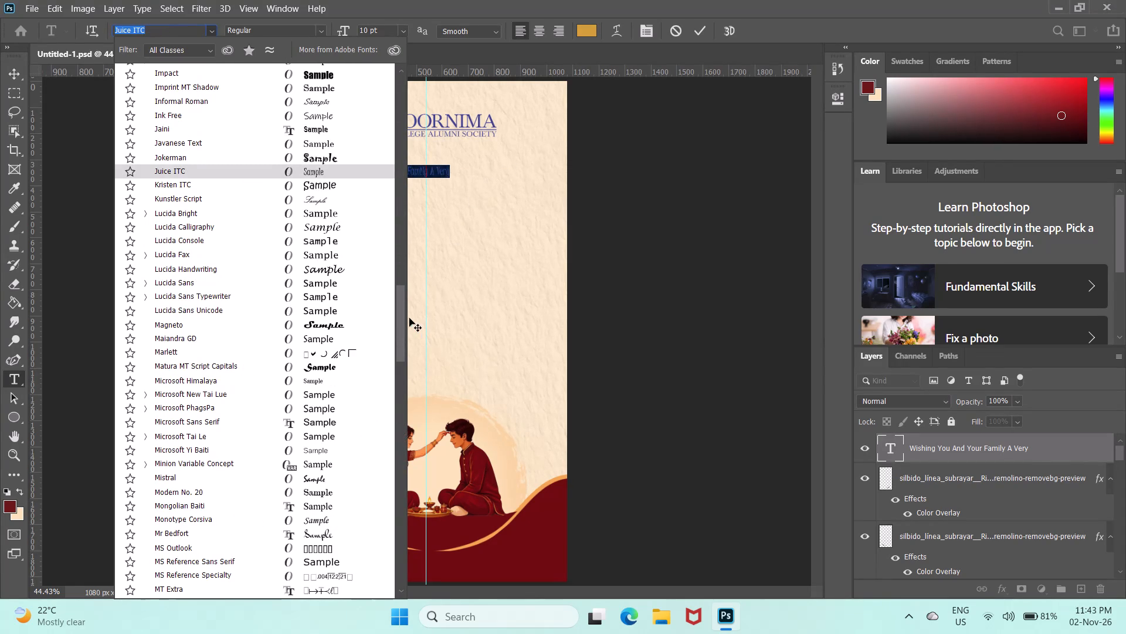
{"action": "left_click_drag", "start_coordinate": [402, 316], "coordinate": [418, 557]}
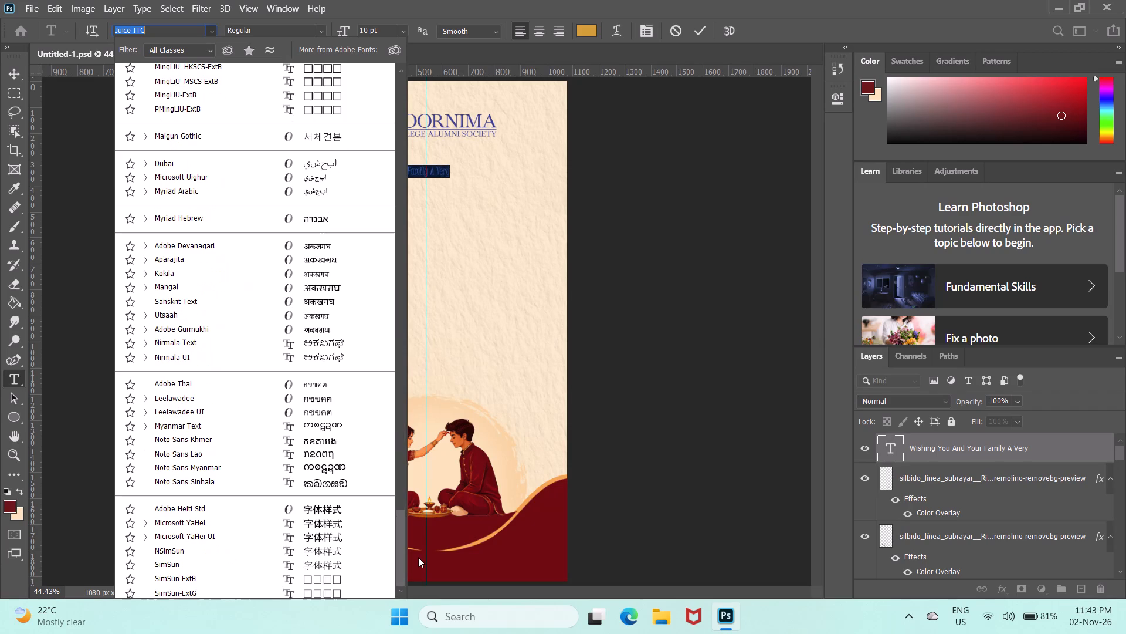
{"action": "left_click_drag", "start_coordinate": [402, 554], "coordinate": [402, 573]}
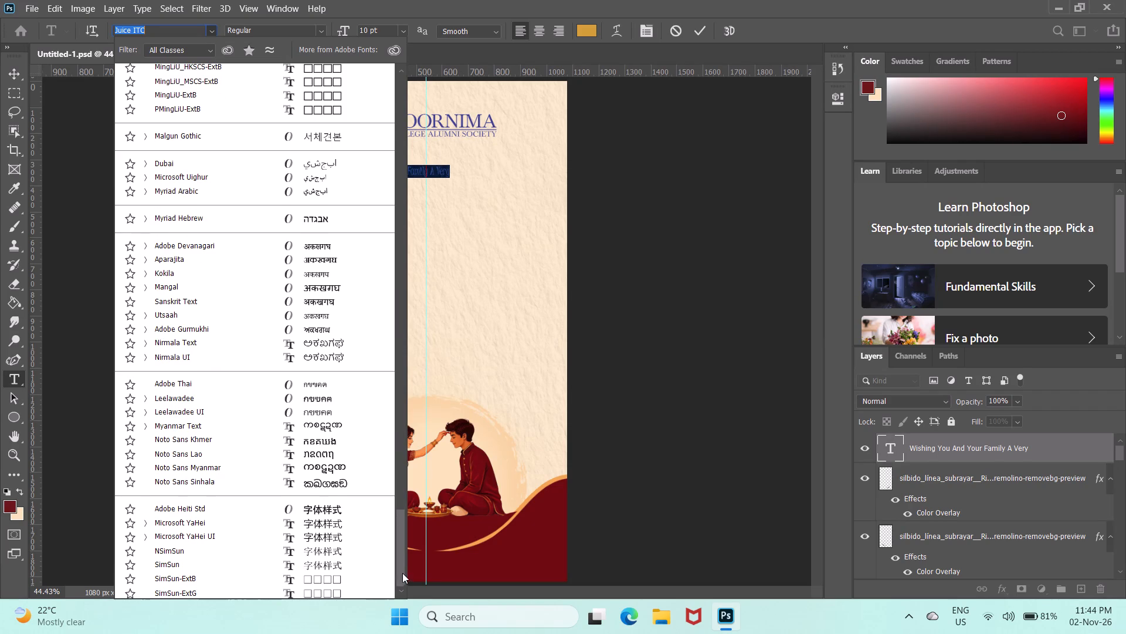
{"action": "left_click_drag", "start_coordinate": [402, 573], "coordinate": [403, 587]}
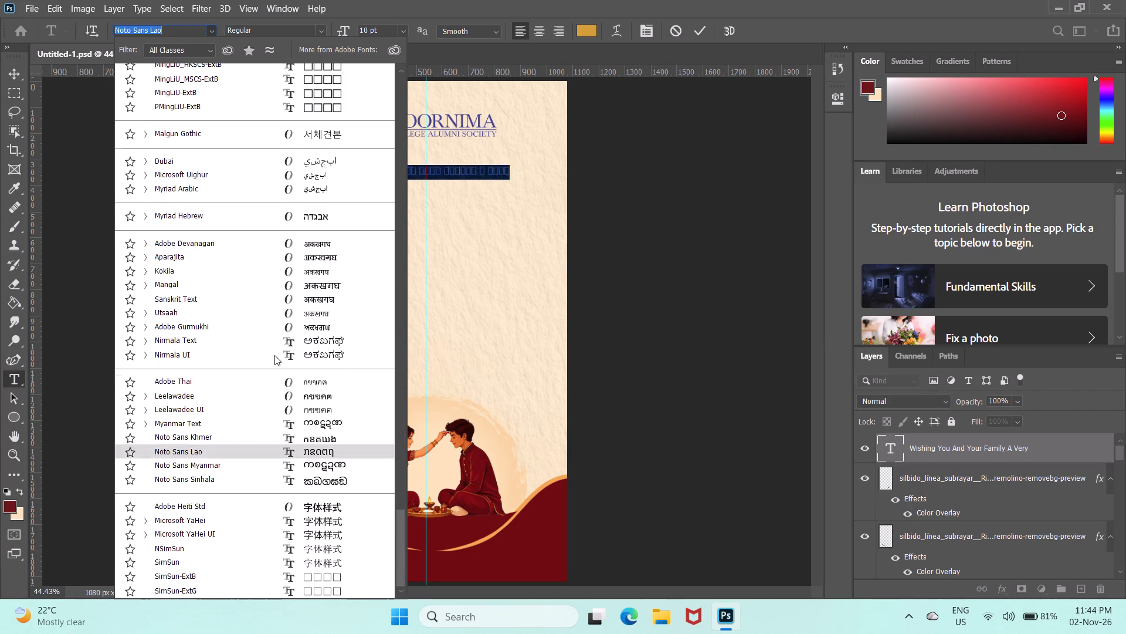
{"action": "scroll", "coordinate": [301, 247], "scroll_direction": "up", "scroll_amount": 6}
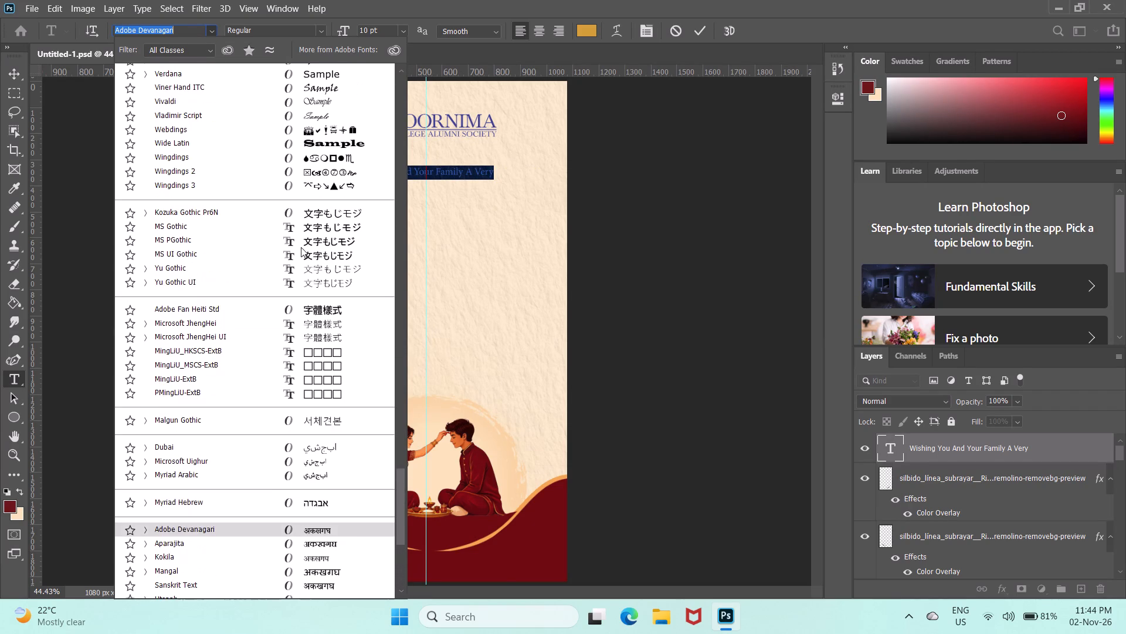
{"action": "scroll", "coordinate": [301, 247], "scroll_direction": "up", "scroll_amount": 2}
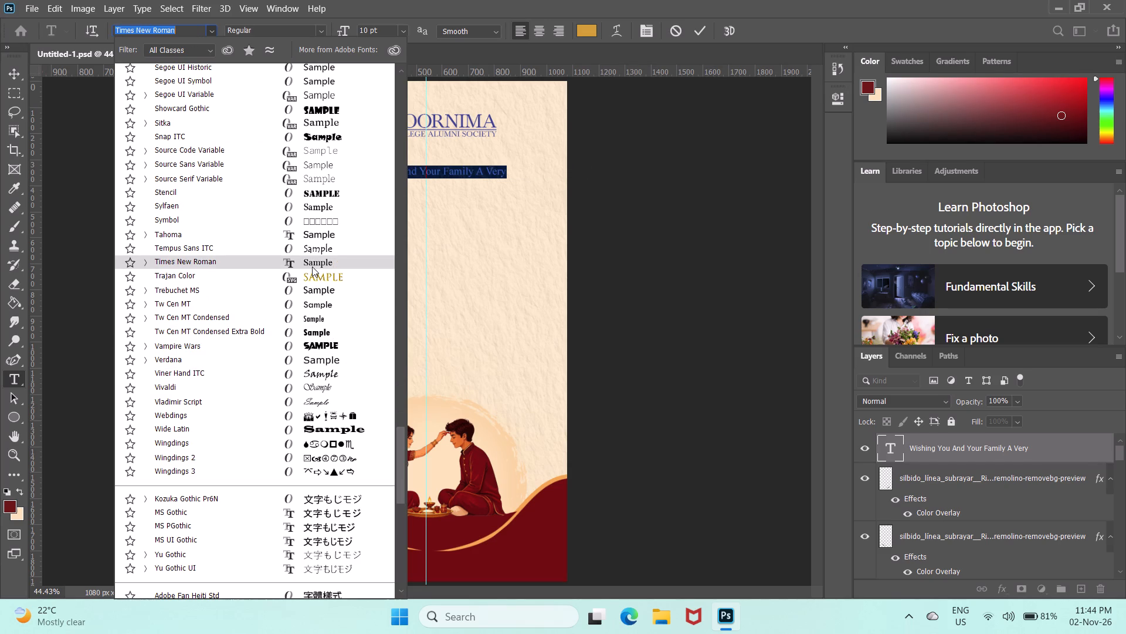
{"action": "scroll", "coordinate": [303, 174], "scroll_direction": "up", "scroll_amount": 1}
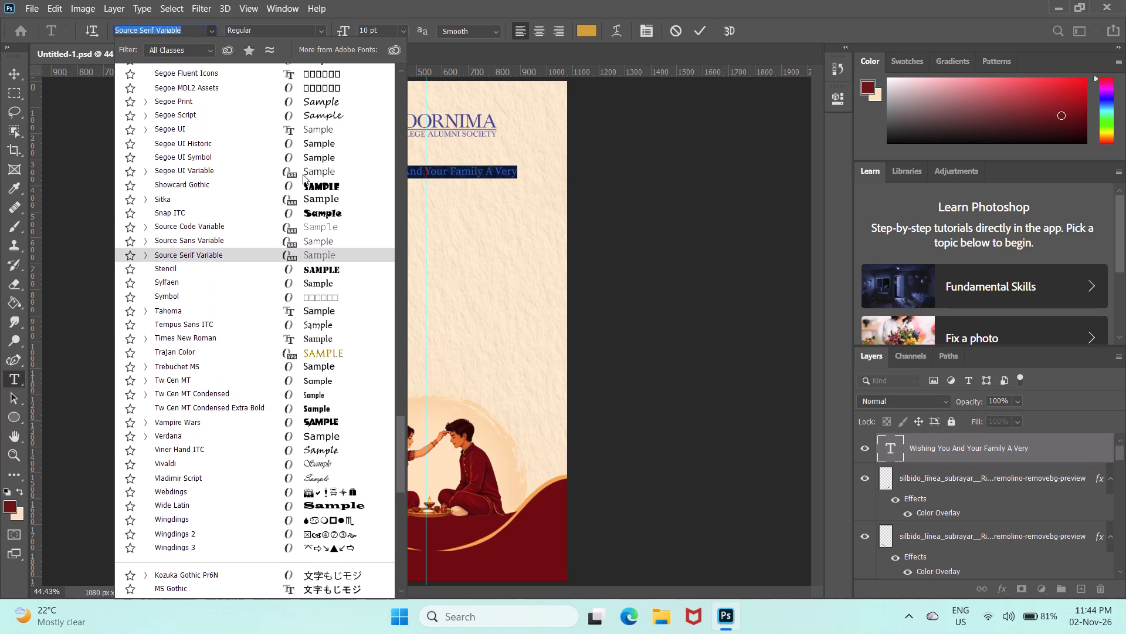
{"action": "scroll", "coordinate": [303, 174], "scroll_direction": "up", "scroll_amount": 1}
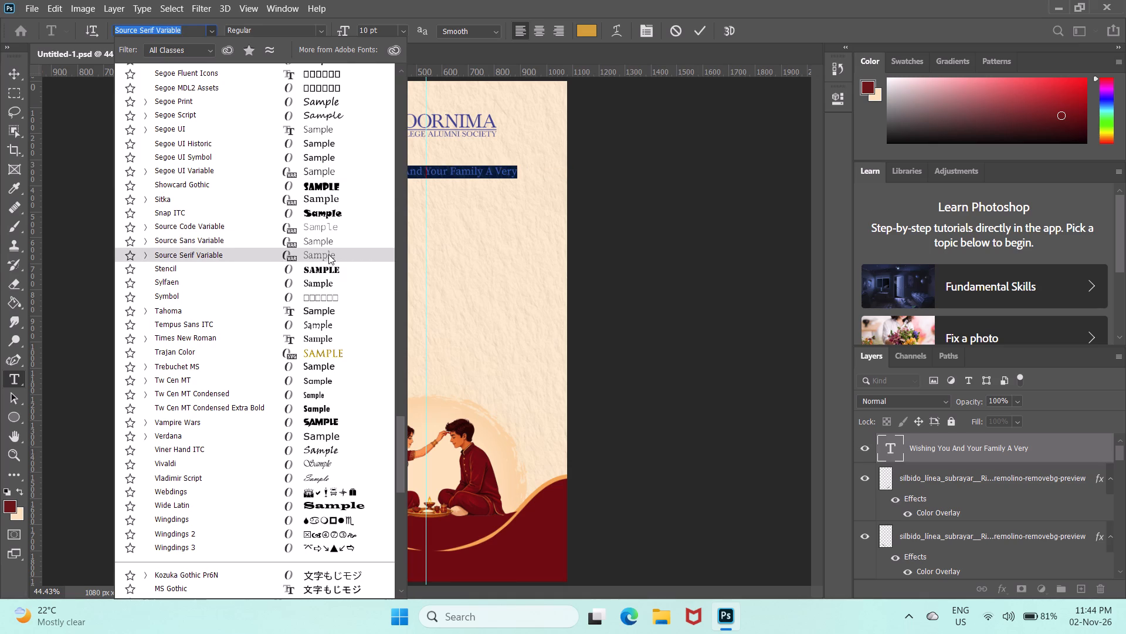
{"action": "left_click", "coordinate": [328, 254]}
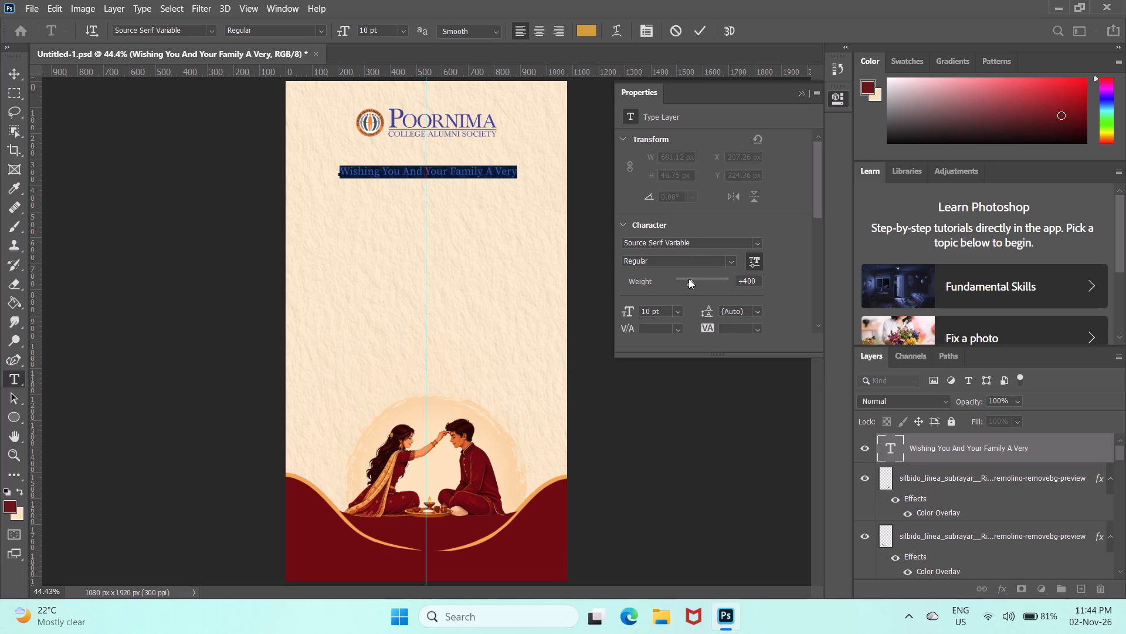
Set the greeting text's variable font weight to about 501 and commit the text edit.
{"action": "left_click_drag", "start_coordinate": [691, 283], "coordinate": [709, 284]}
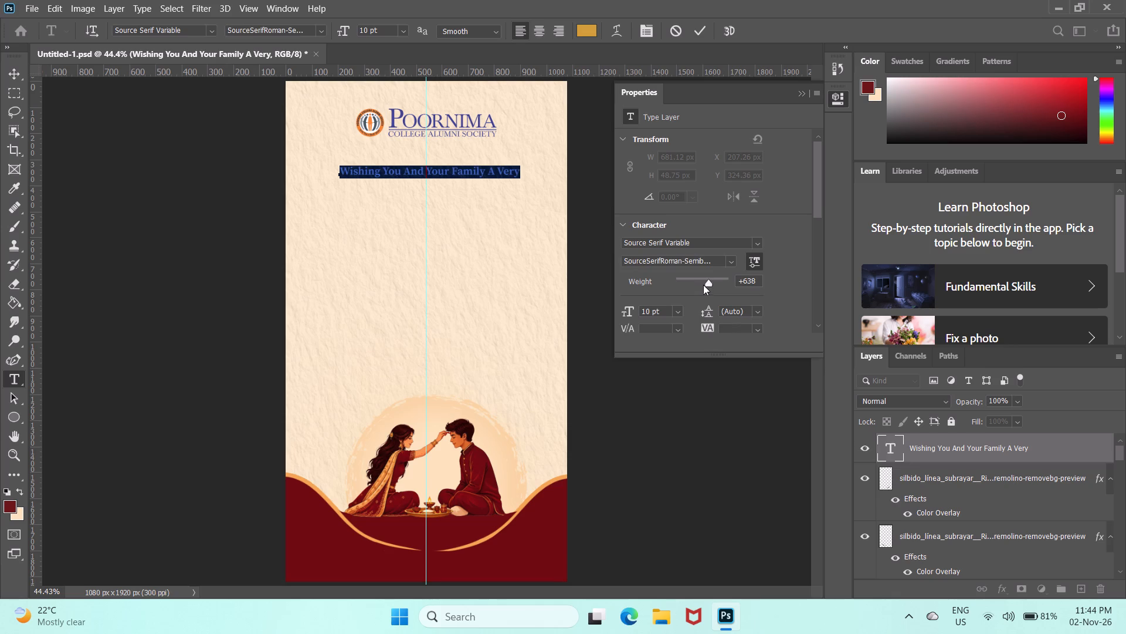
{"action": "left_click_drag", "start_coordinate": [709, 282], "coordinate": [702, 282]}
{"action": "left_click_drag", "start_coordinate": [702, 282], "coordinate": [698, 283]}
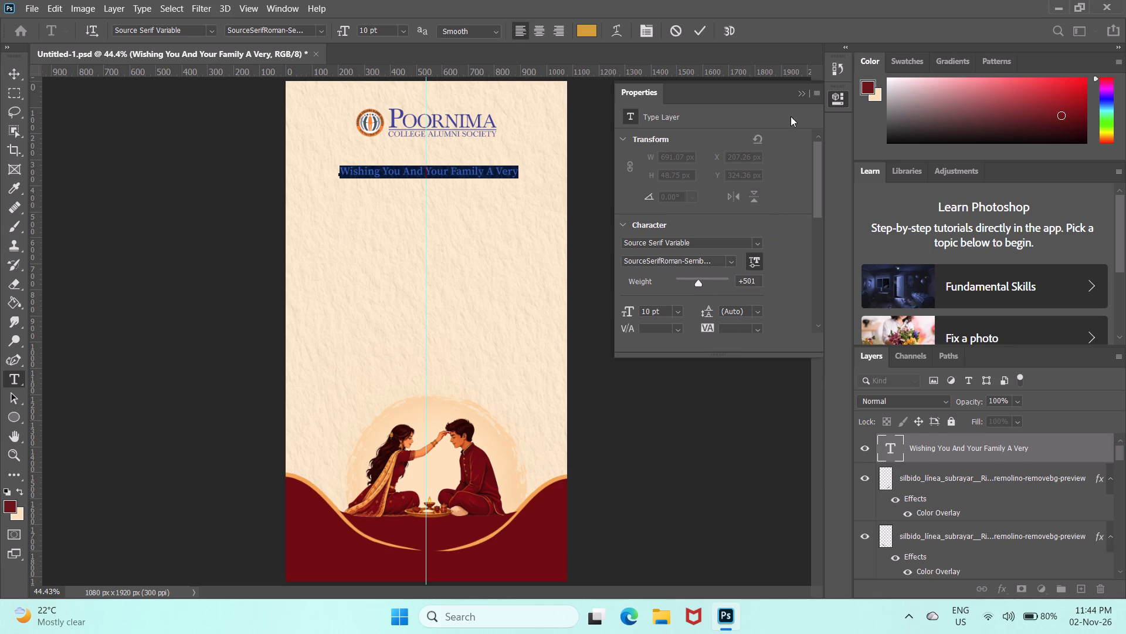
{"action": "left_click", "coordinate": [802, 92]}
{"action": "left_click", "coordinate": [701, 30]}
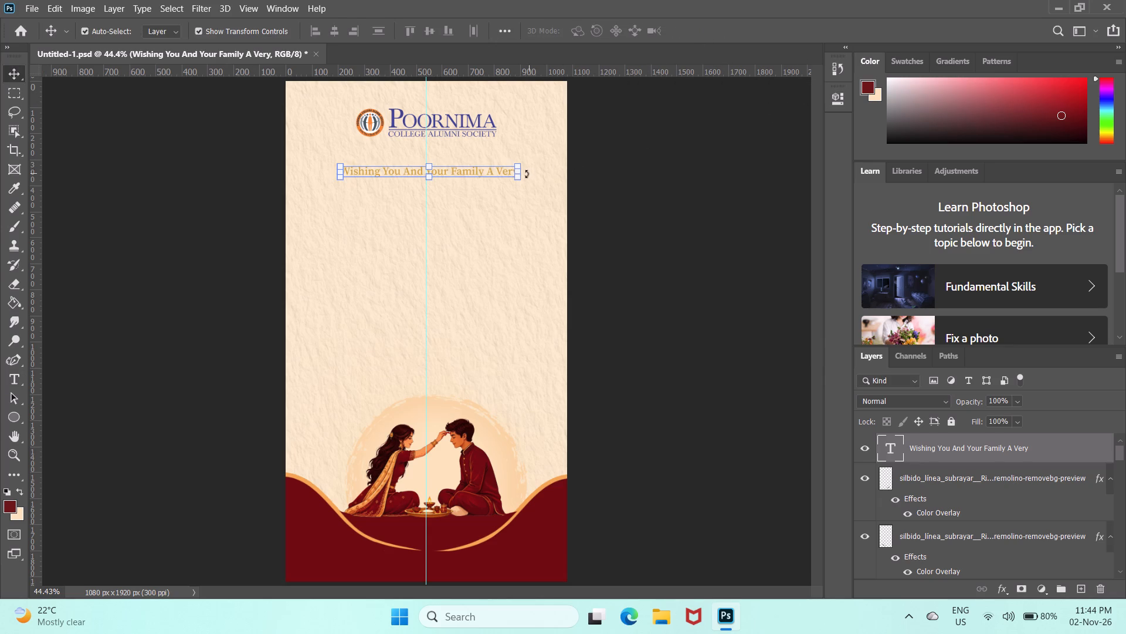
Recolour the "Wishing You And Your Family A Very" text to dark grey #282828, commit it and deselect the layer.
{"action": "left_click", "coordinate": [508, 175]}
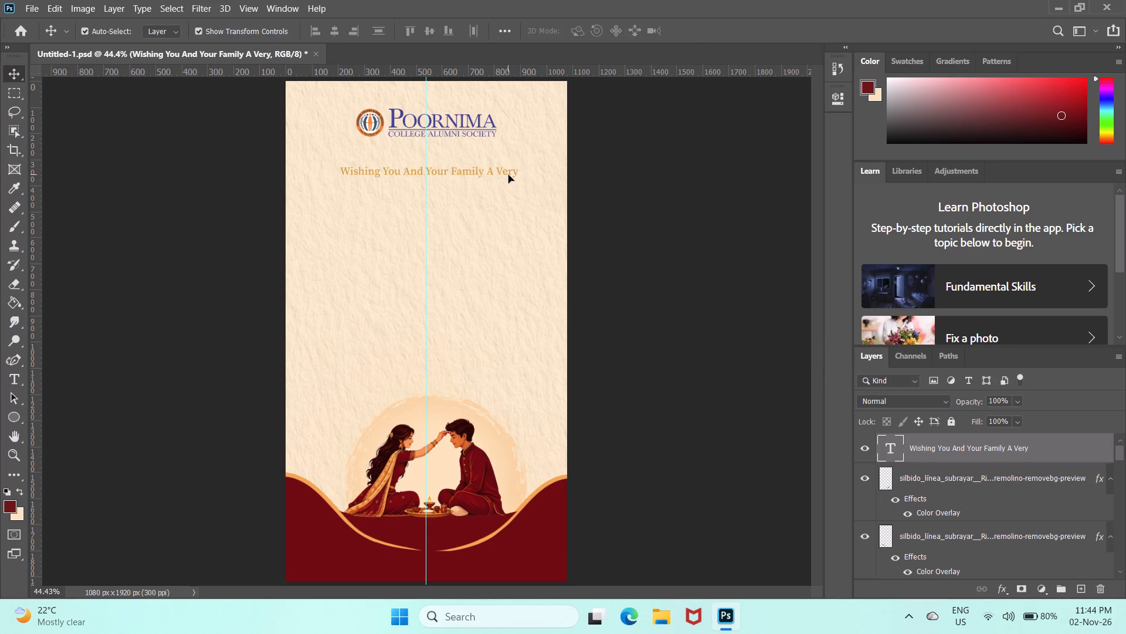
{"action": "double_click", "coordinate": [508, 175]}
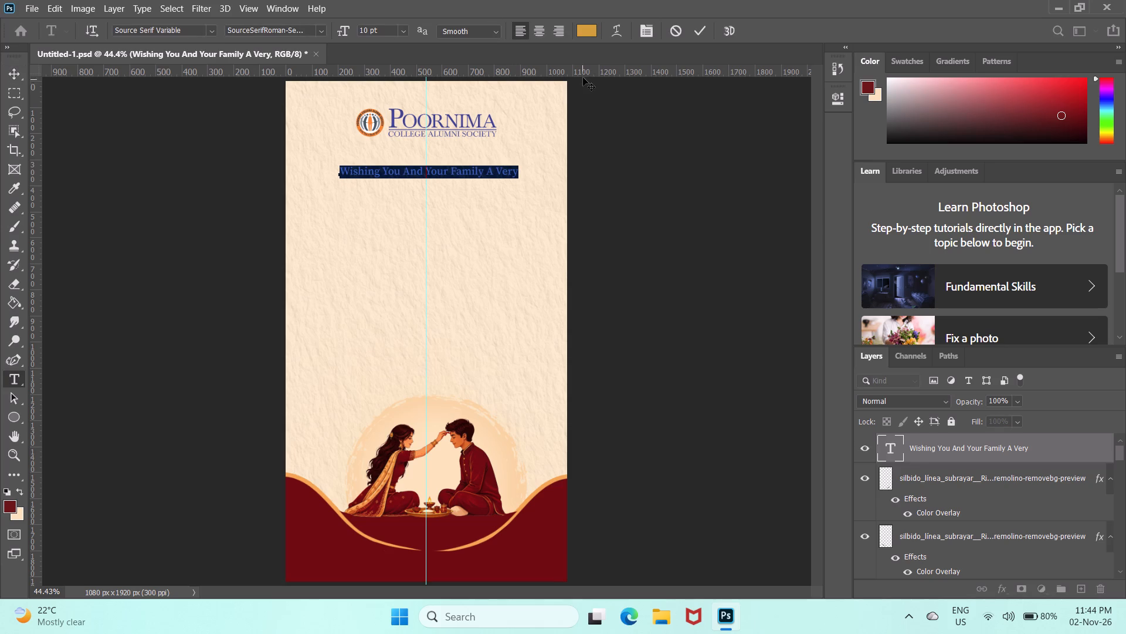
{"action": "left_click", "coordinate": [581, 30]}
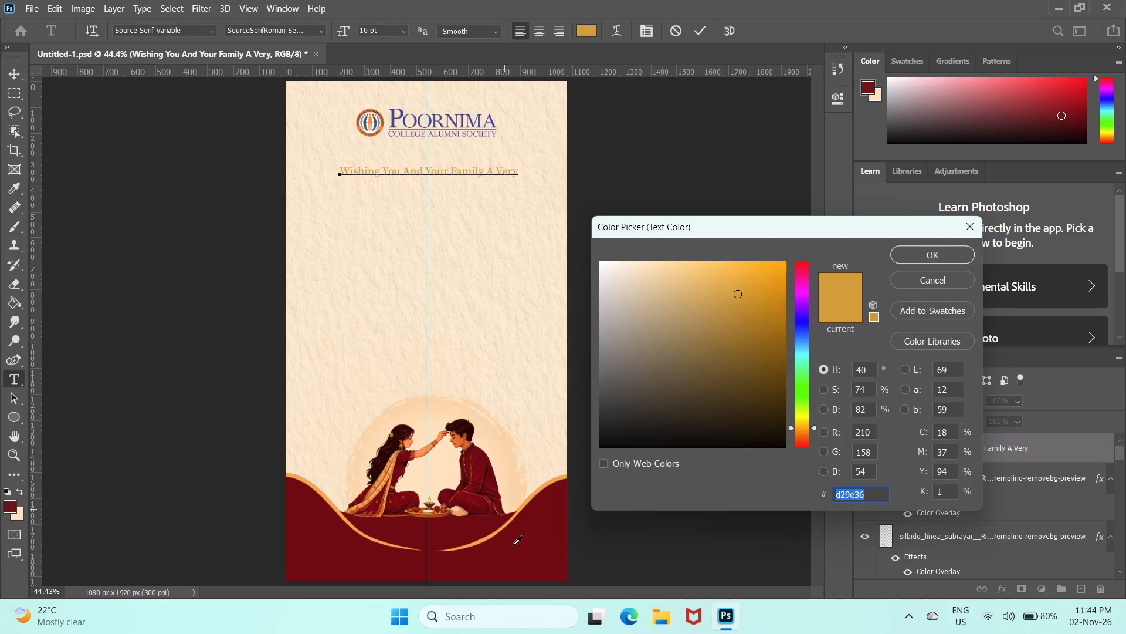
{"action": "left_click", "coordinate": [528, 546]}
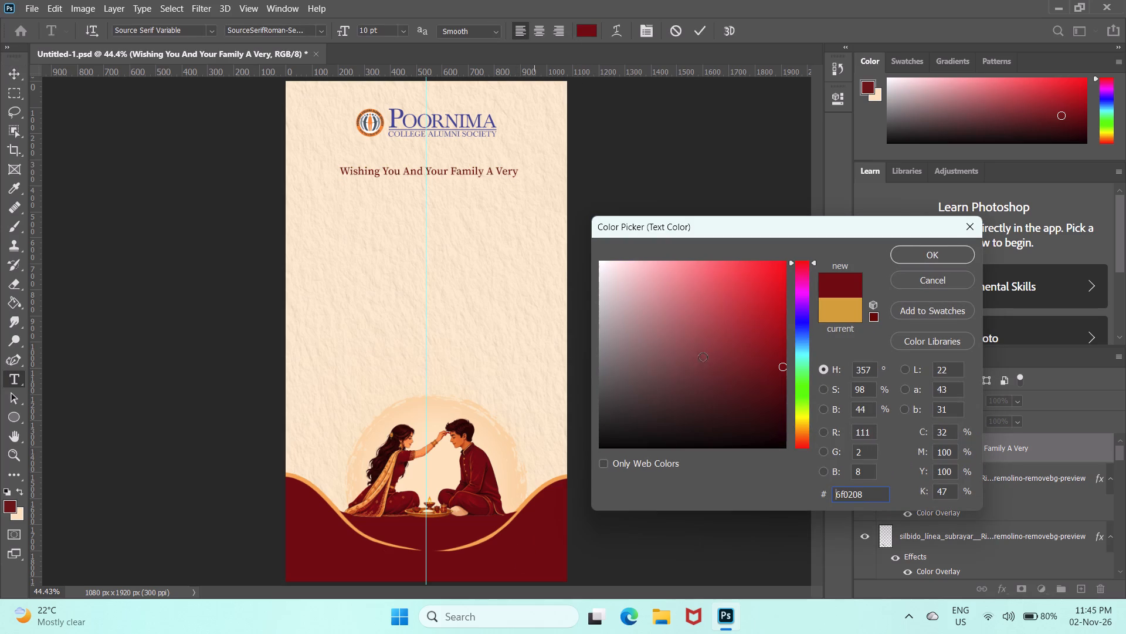
{"action": "left_click", "coordinate": [647, 160]}
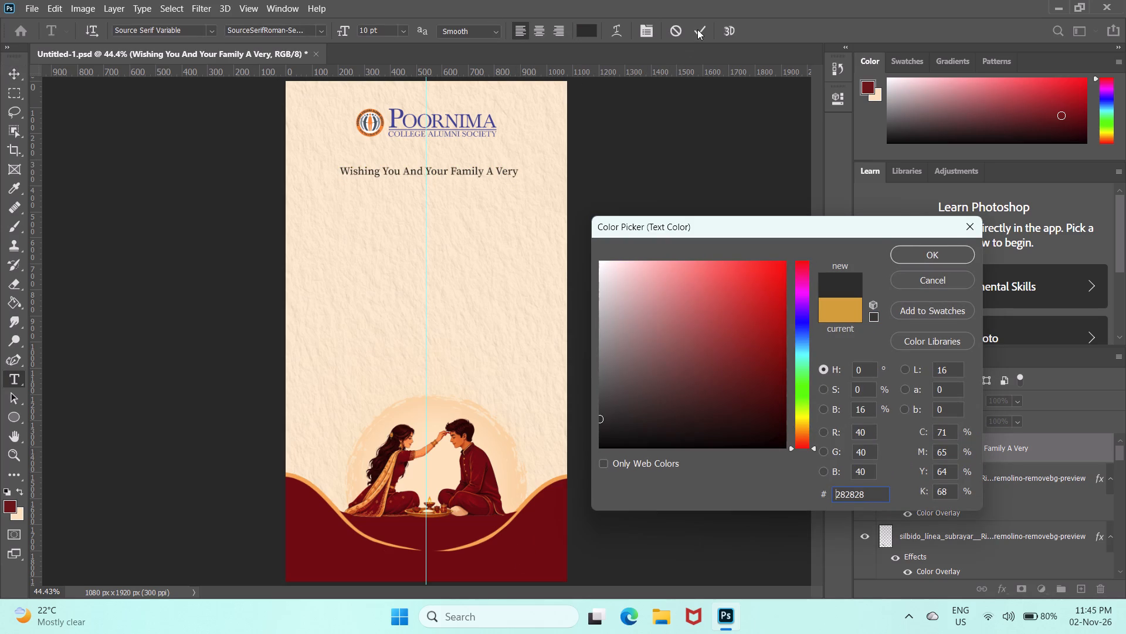
{"action": "left_click", "coordinate": [697, 29]}
{"action": "left_click", "coordinate": [909, 255]}
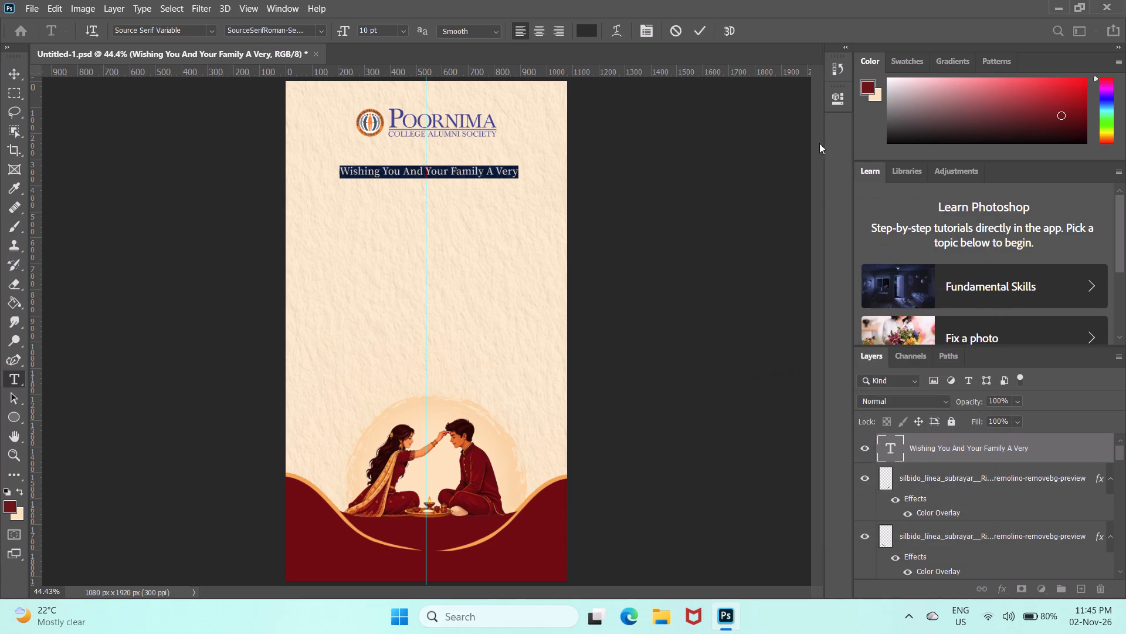
{"action": "left_click", "coordinate": [695, 36]}
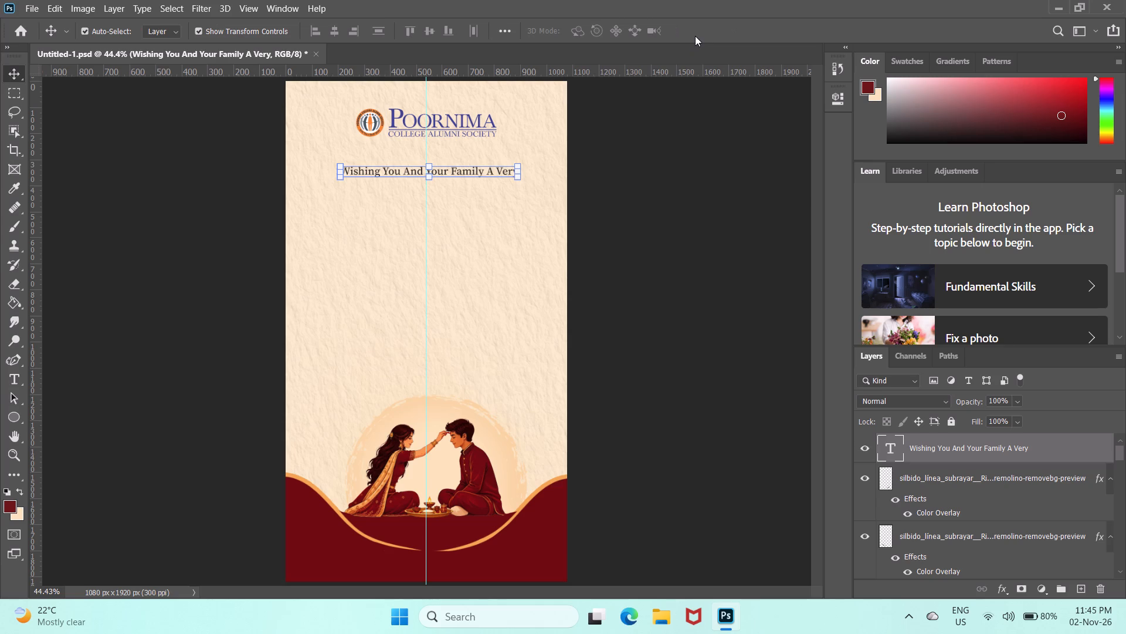
{"action": "left_click", "coordinate": [719, 161]}
Nudge the "Wishing You And Your Family A Very" text slightly left to re-centre it on the vertical guide, and deselect it.
{"action": "left_click", "coordinate": [504, 172]}
{"action": "key", "text": "Left"}
{"action": "key", "text": "Left"}
{"action": "key", "text": "Left"}
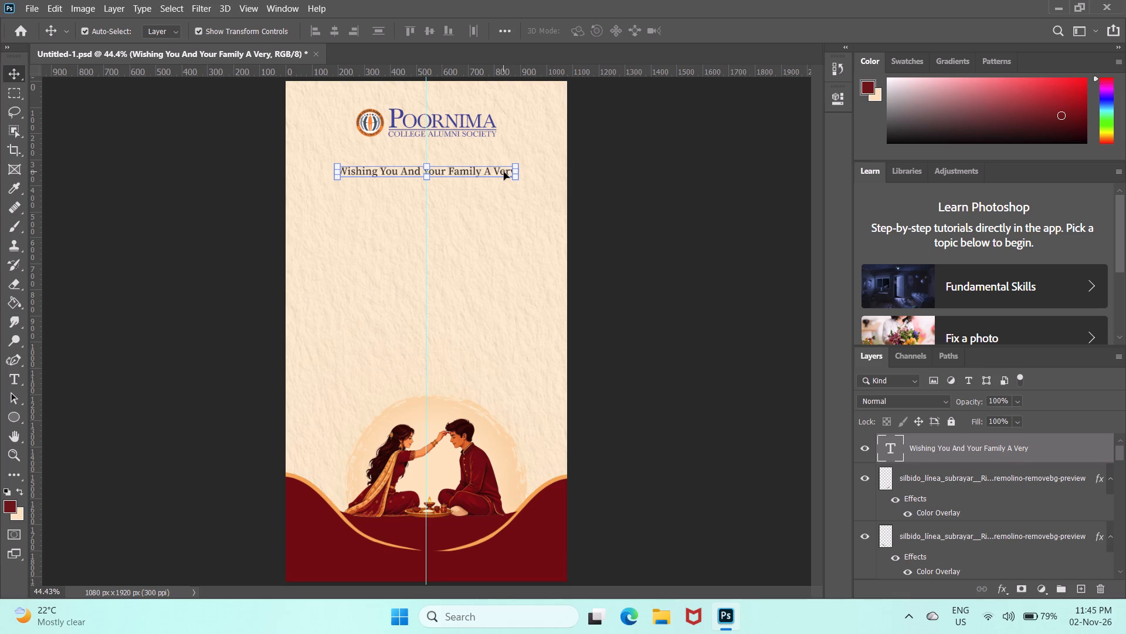
{"action": "key", "text": "Left"}
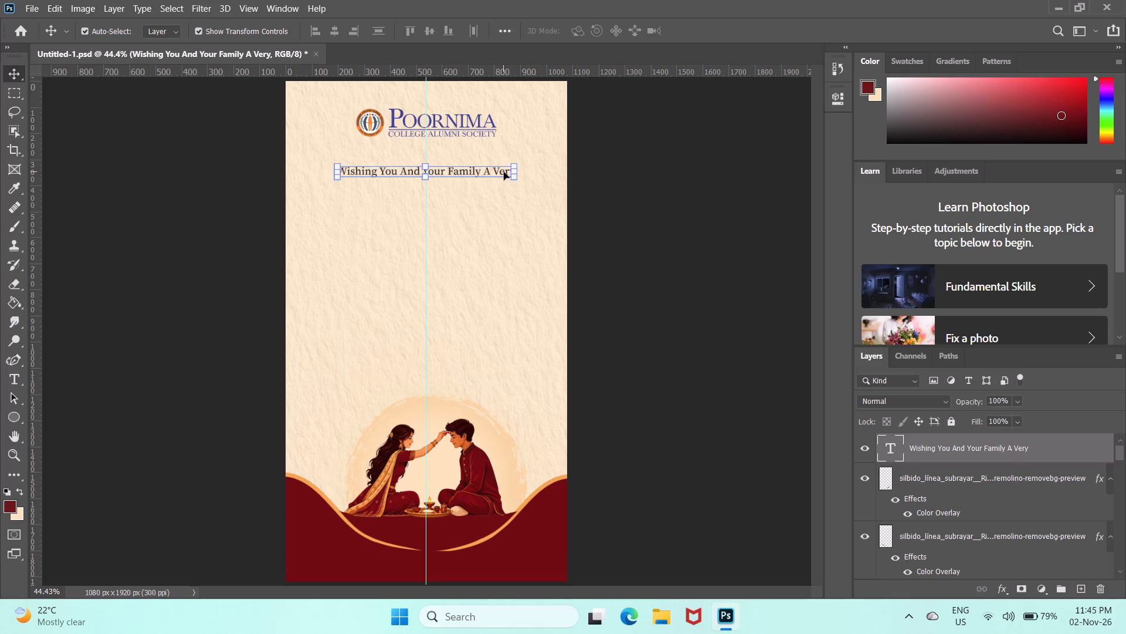
{"action": "key", "text": "Right"}
{"action": "left_click", "coordinate": [606, 163]}
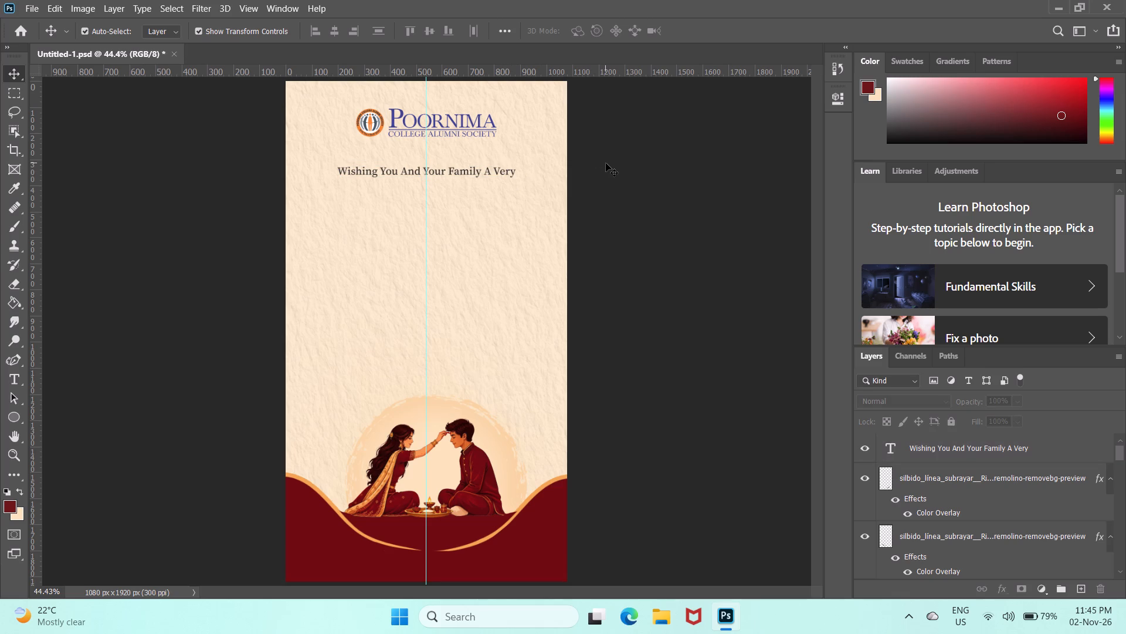
Recolour the "Wishing You And Your Family A Very" text to maroon #6f0208 sampled from the poster's bottom band, commit it and deselect the layer.
{"action": "left_click", "coordinate": [491, 167]}
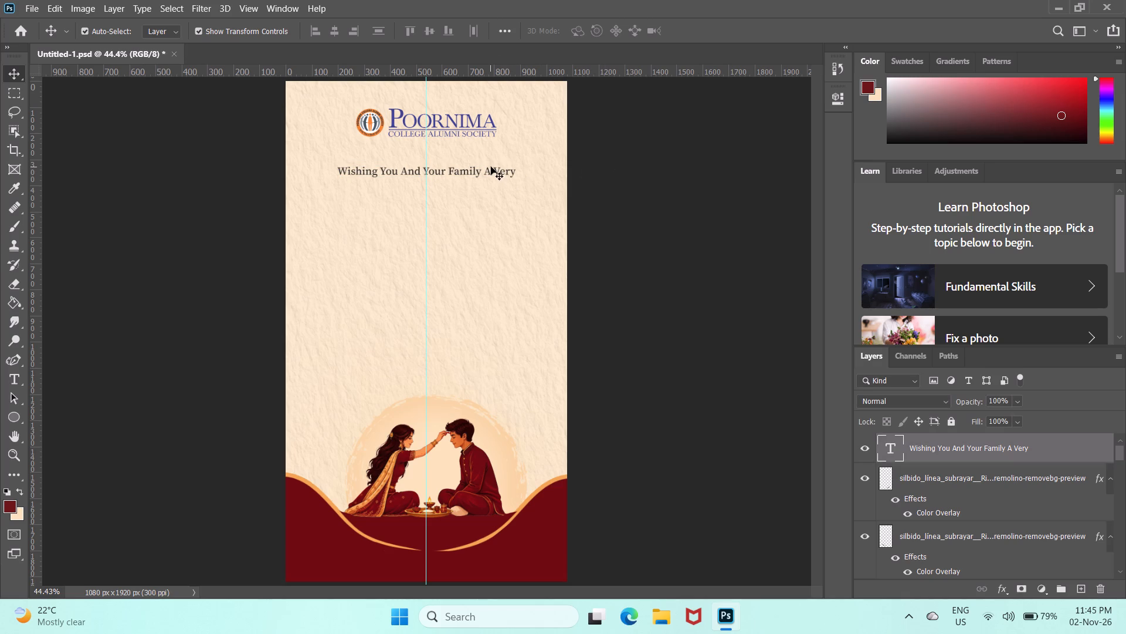
{"action": "double_click", "coordinate": [491, 168]}
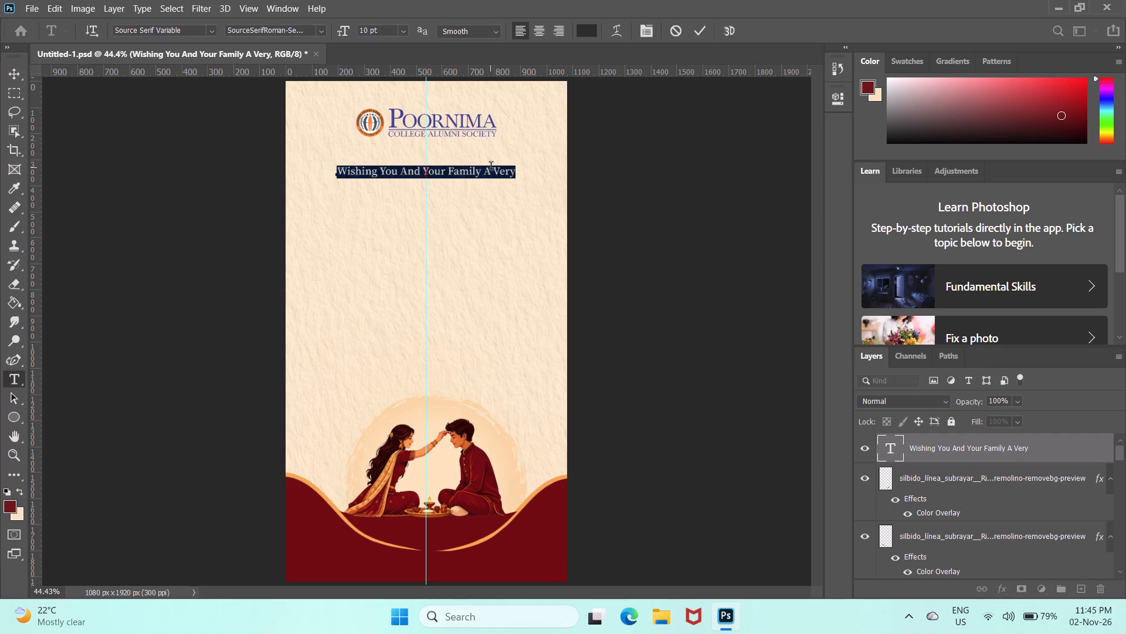
{"action": "left_click", "coordinate": [590, 22]}
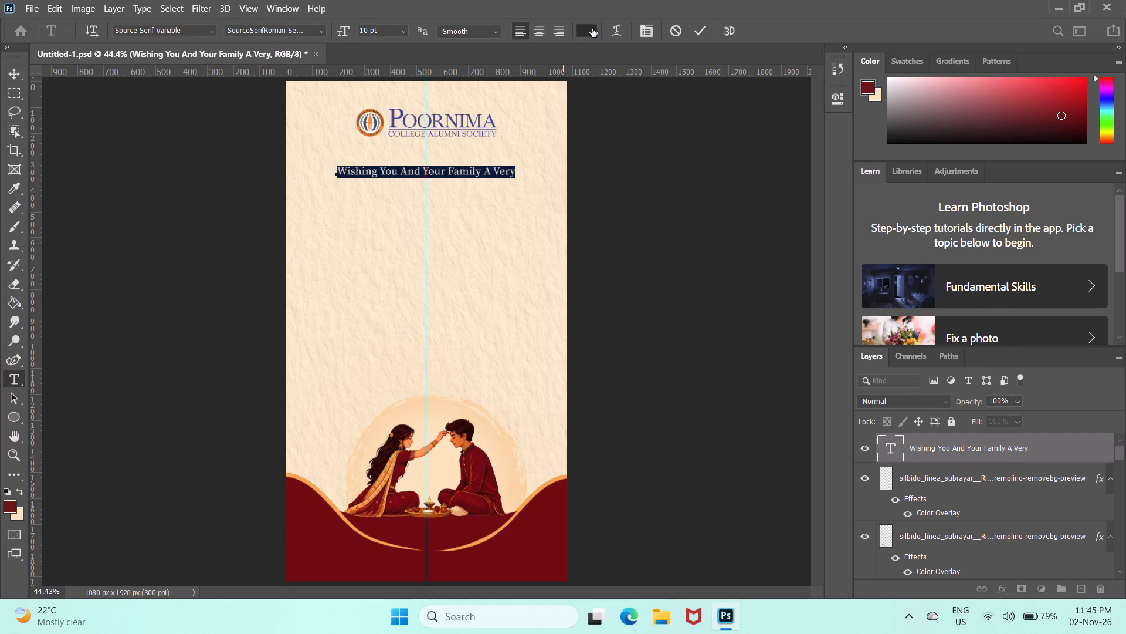
{"action": "left_click", "coordinate": [592, 28]}
{"action": "left_click", "coordinate": [540, 517]}
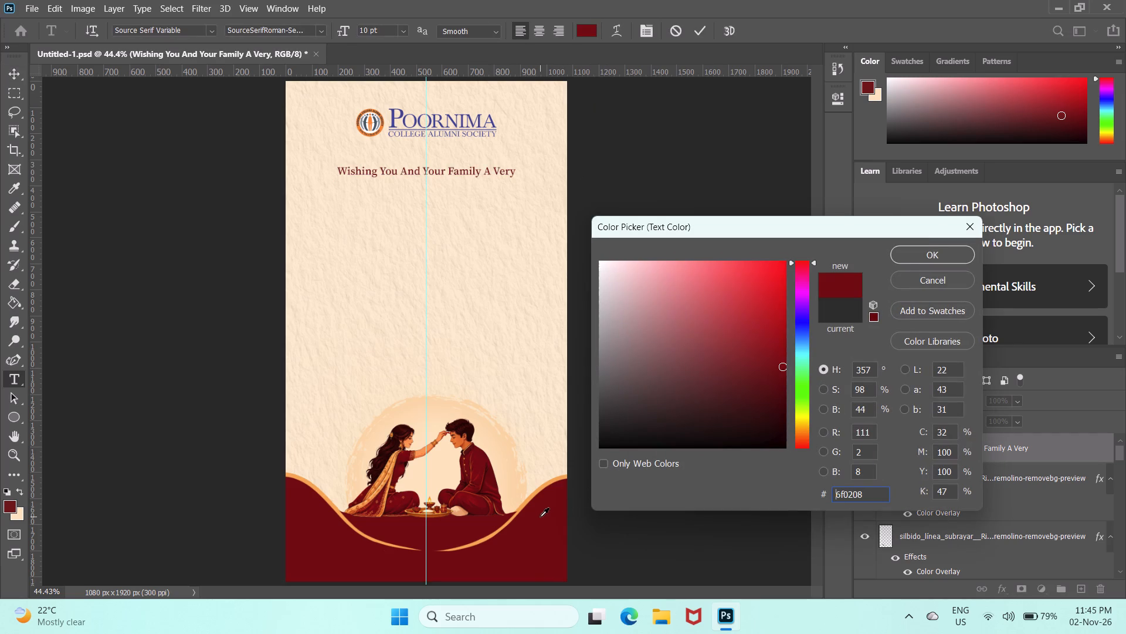
{"action": "left_click", "coordinate": [915, 258]}
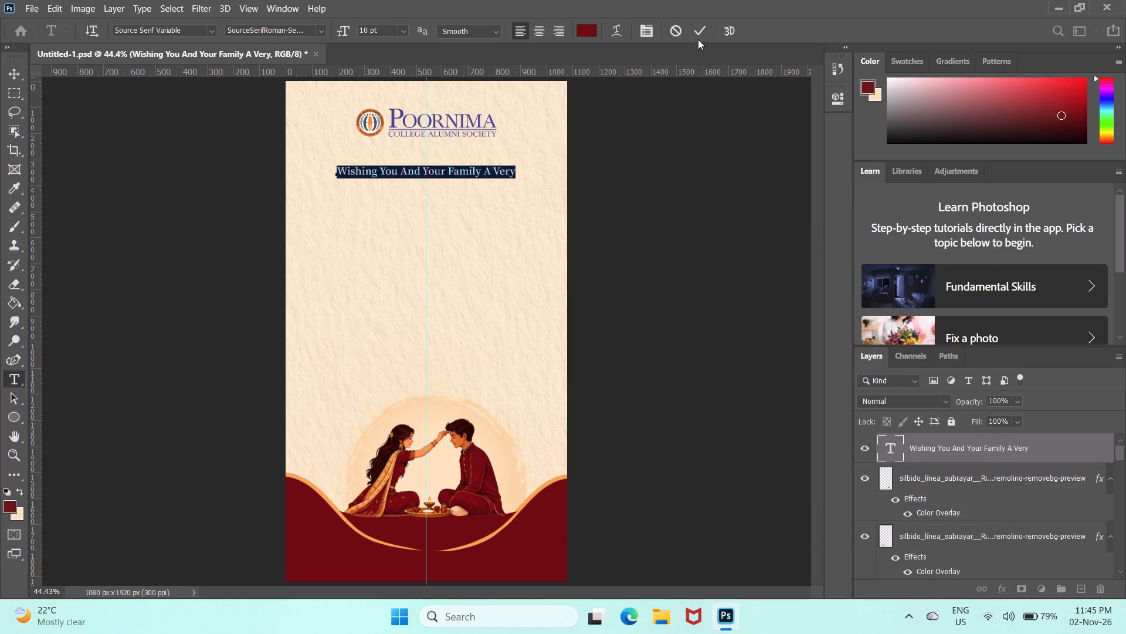
{"action": "left_click", "coordinate": [697, 34]}
{"action": "left_click", "coordinate": [657, 190]}
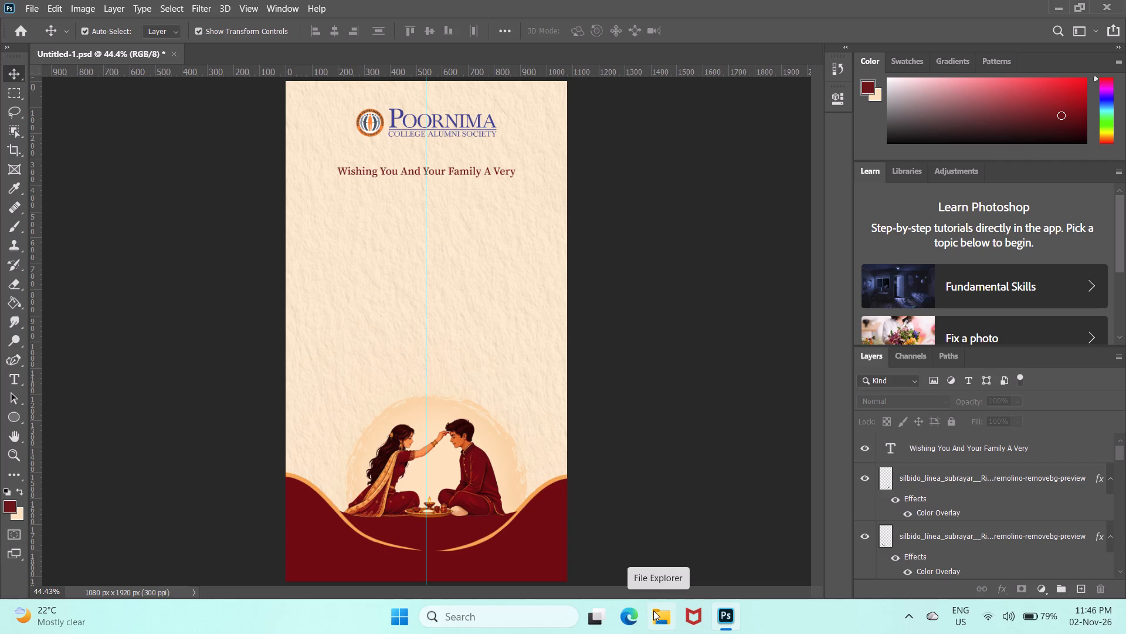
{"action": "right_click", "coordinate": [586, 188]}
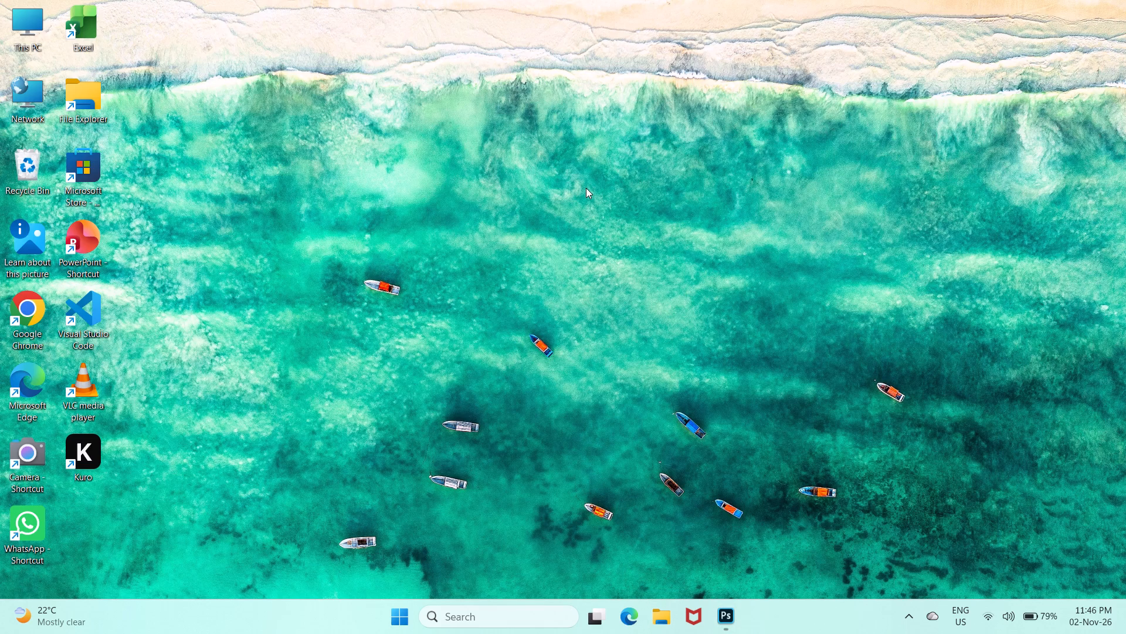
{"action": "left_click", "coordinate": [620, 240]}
Switch to Google Chrome, close the font-identification results, search Google for "fonts" and open the 1001 Fonts website.
{"action": "double_click", "coordinate": [26, 308]}
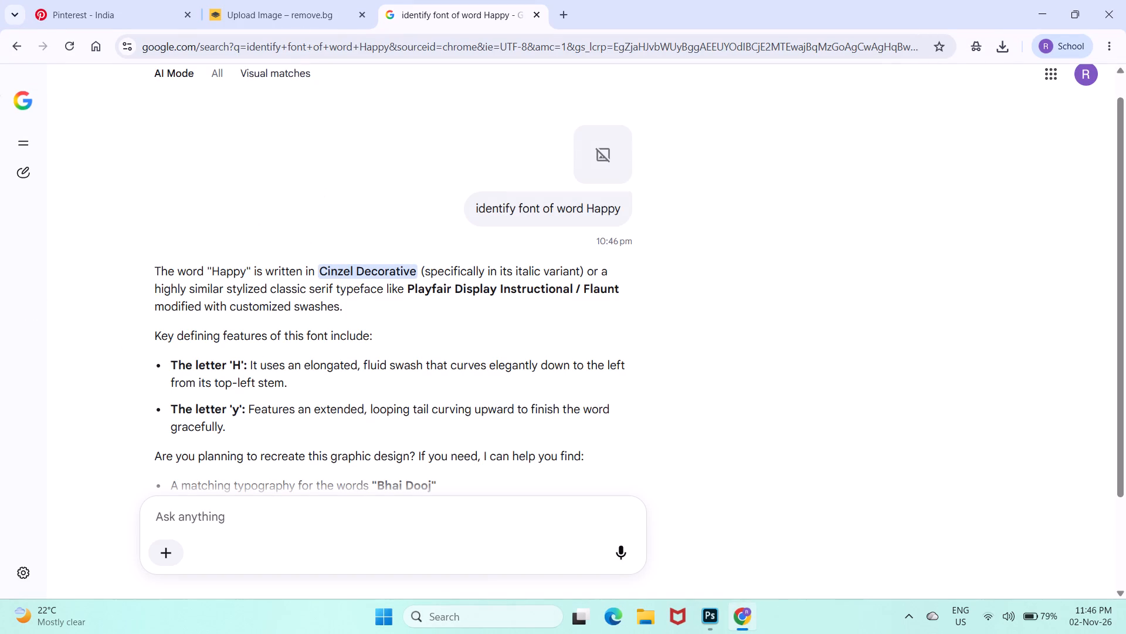
{"action": "left_click", "coordinate": [533, 18]}
{"action": "left_click", "coordinate": [388, 17]}
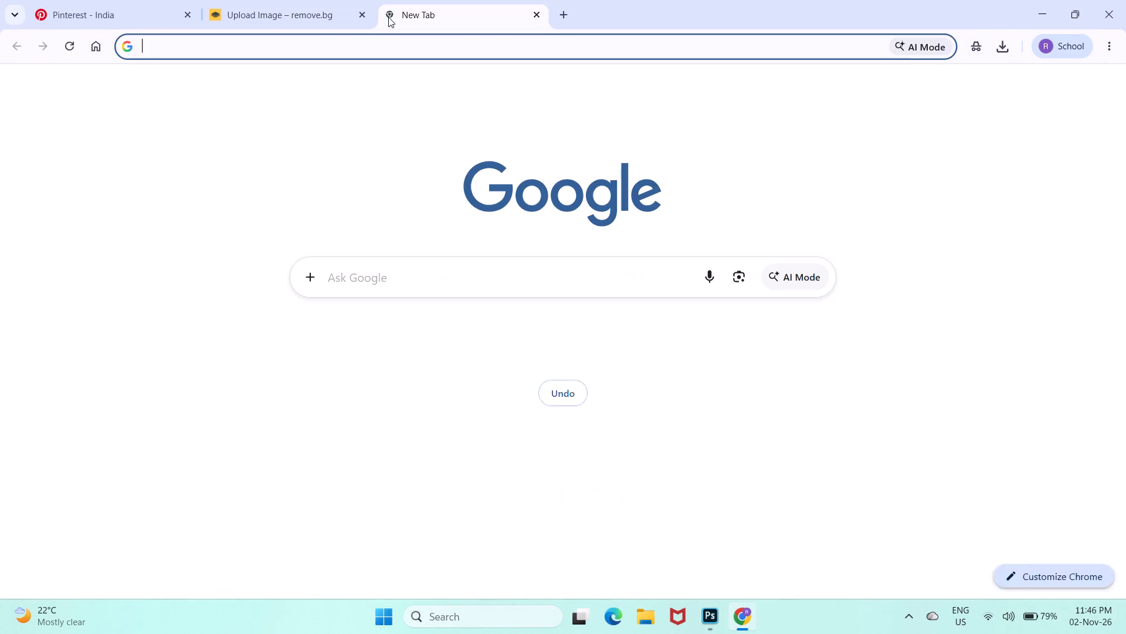
{"action": "left_click", "coordinate": [408, 275]}
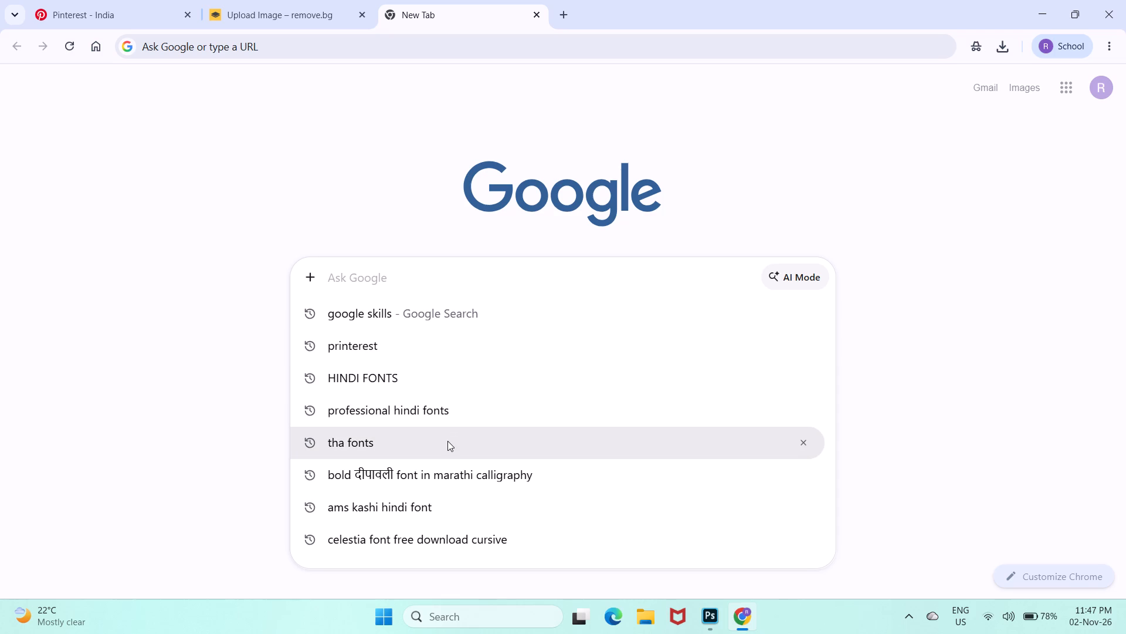
{"action": "left_click", "coordinate": [424, 269]}
{"action": "type", "text": "fon"}
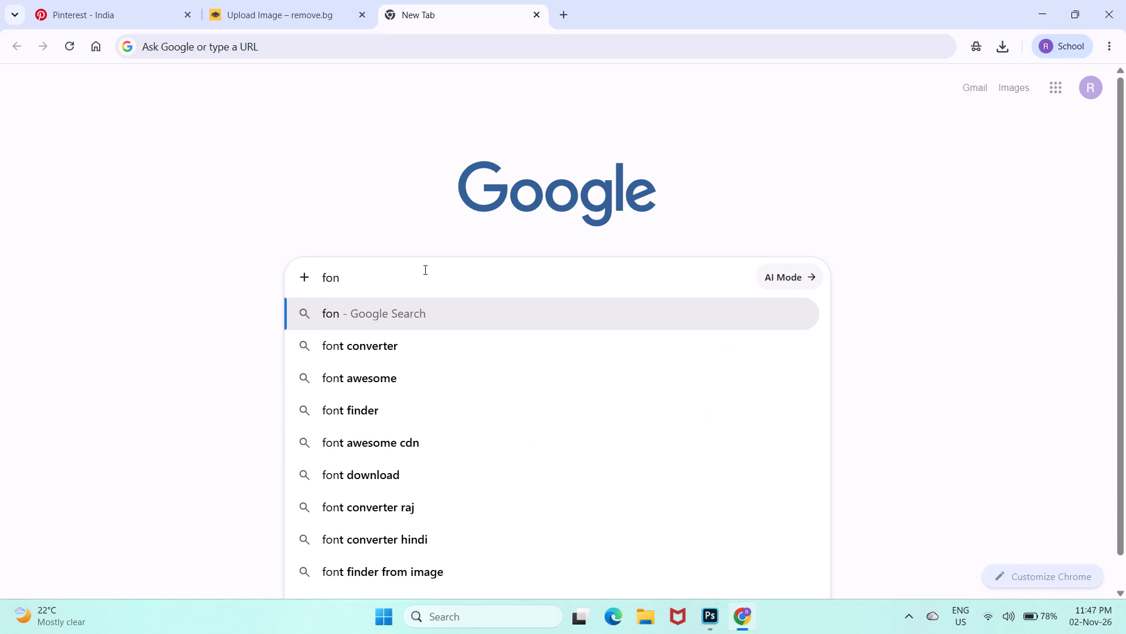
{"action": "type", "text": "ts"}
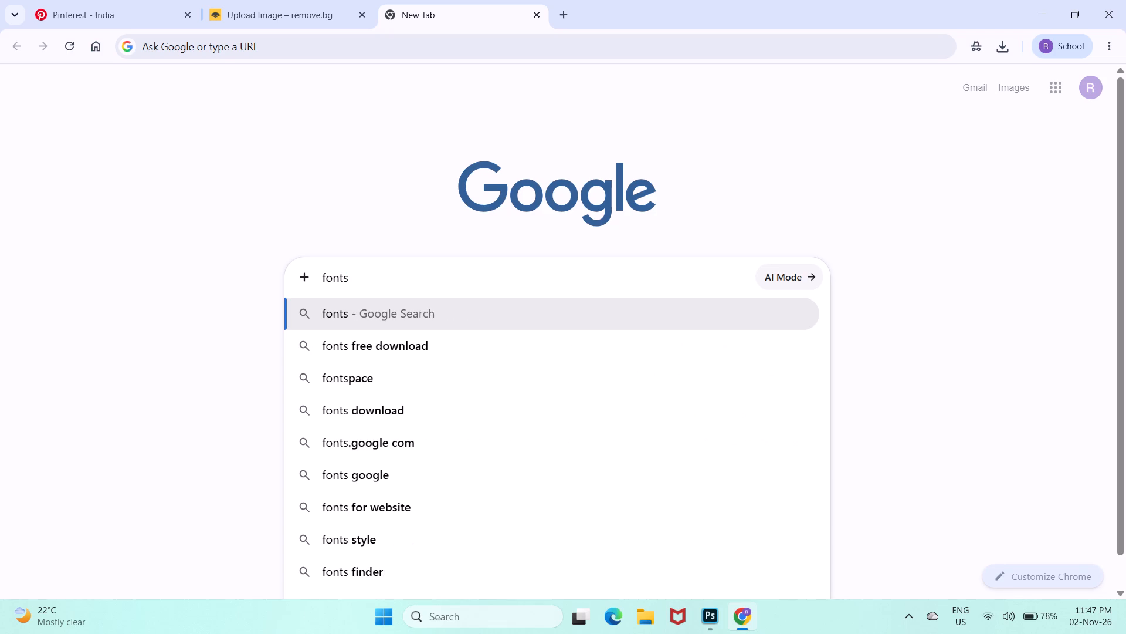
{"action": "key", "text": "Return"}
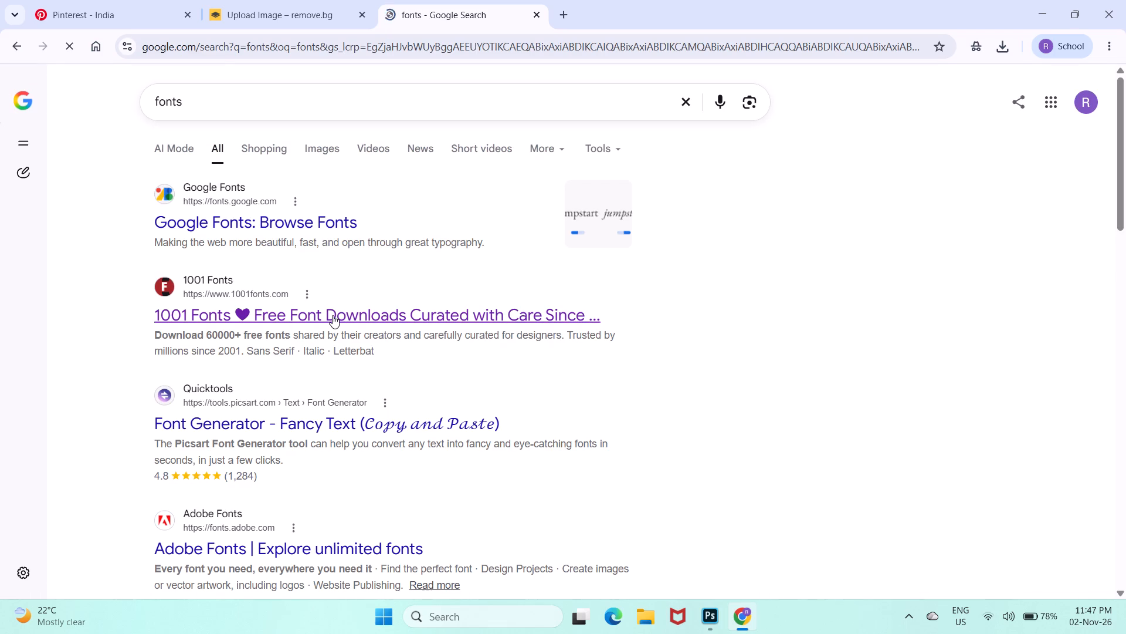
{"action": "left_click", "coordinate": [332, 316]}
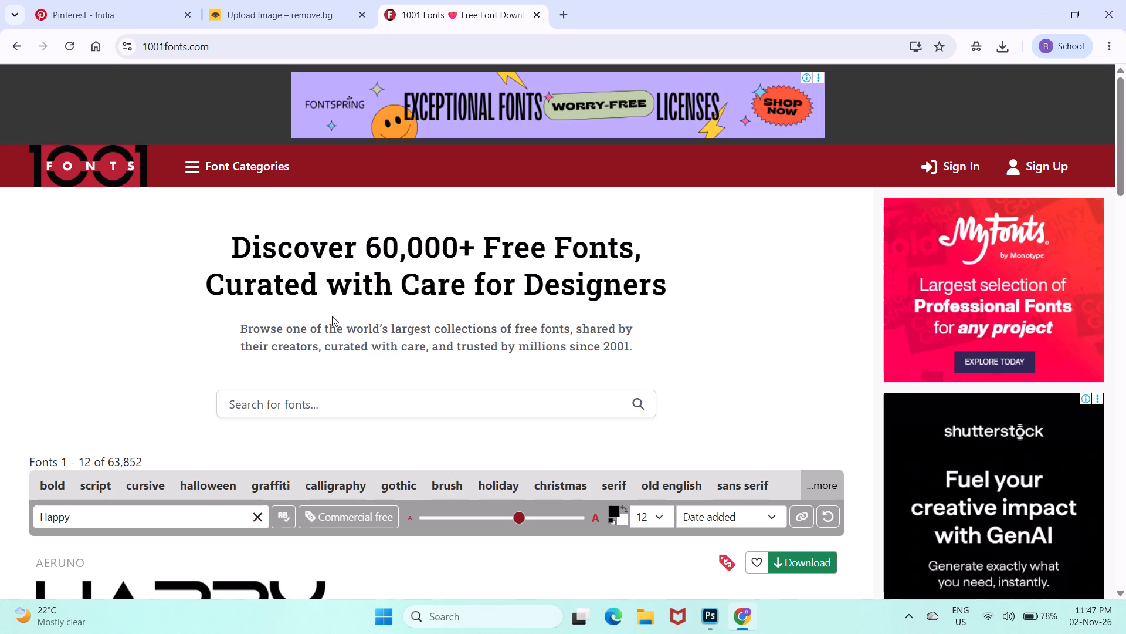
Browse the first page of 1001 Fonts, examining the "Happy" previews for a suitable greeting typeface.
{"action": "scroll", "coordinate": [320, 434], "scroll_direction": "down", "scroll_amount": 2}
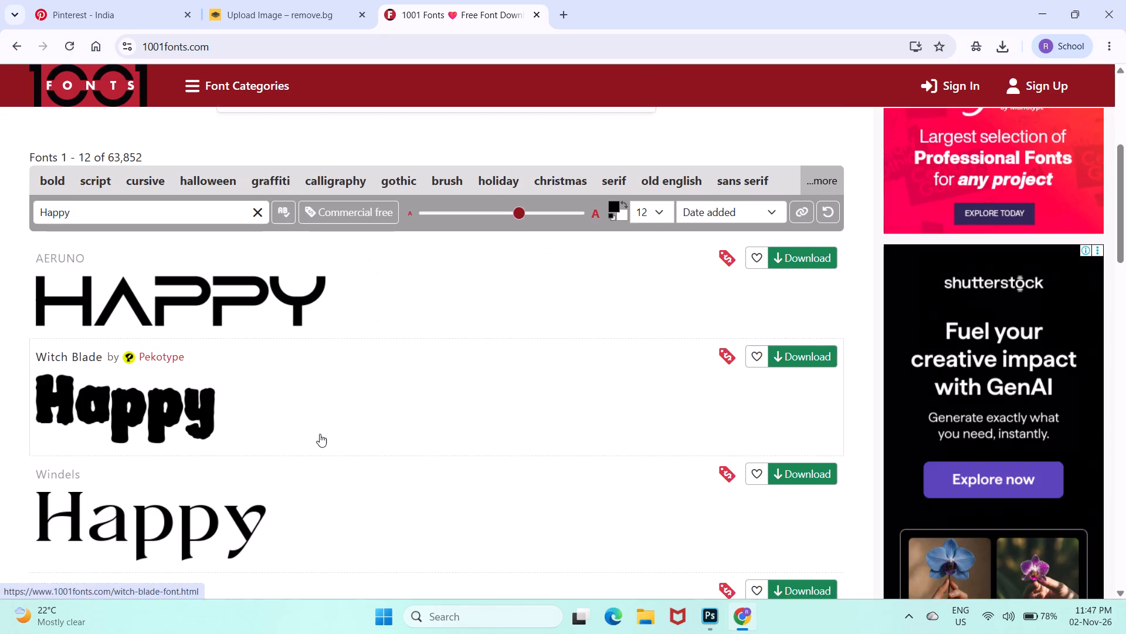
{"action": "scroll", "coordinate": [320, 434], "scroll_direction": "down", "scroll_amount": 3}
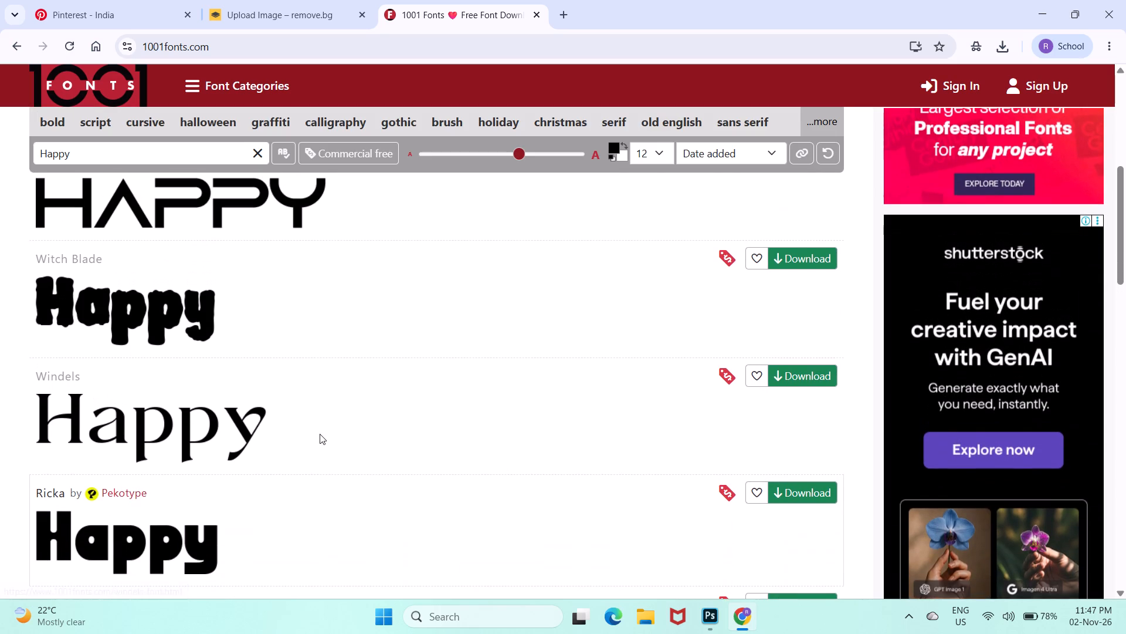
{"action": "scroll", "coordinate": [320, 434], "scroll_direction": "down", "scroll_amount": 3}
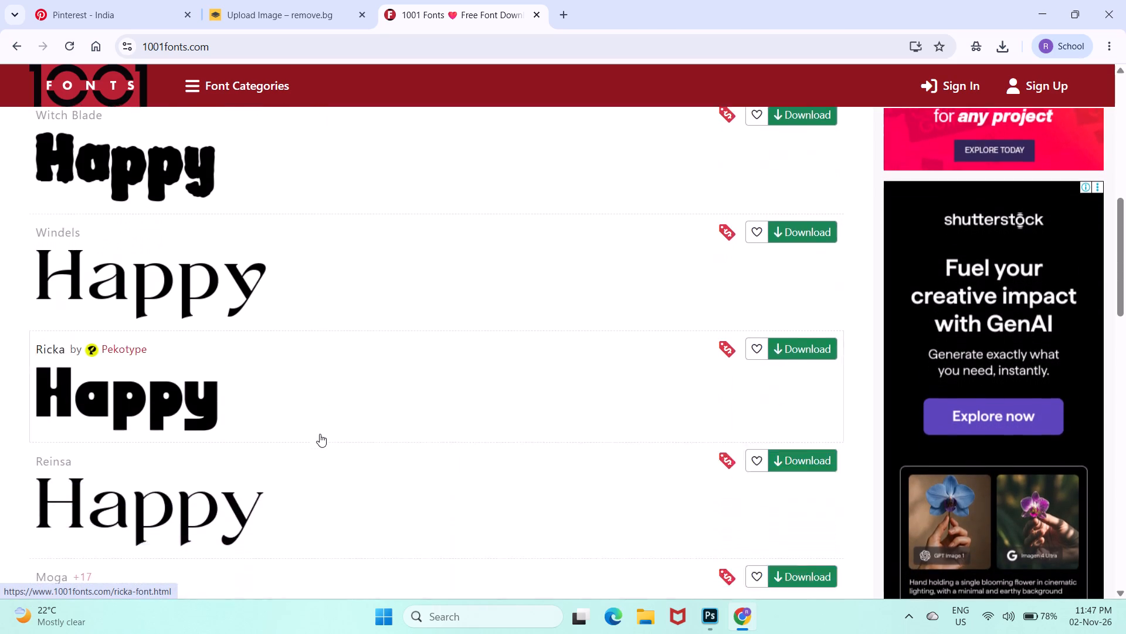
{"action": "scroll", "coordinate": [320, 434], "scroll_direction": "down", "scroll_amount": 6}
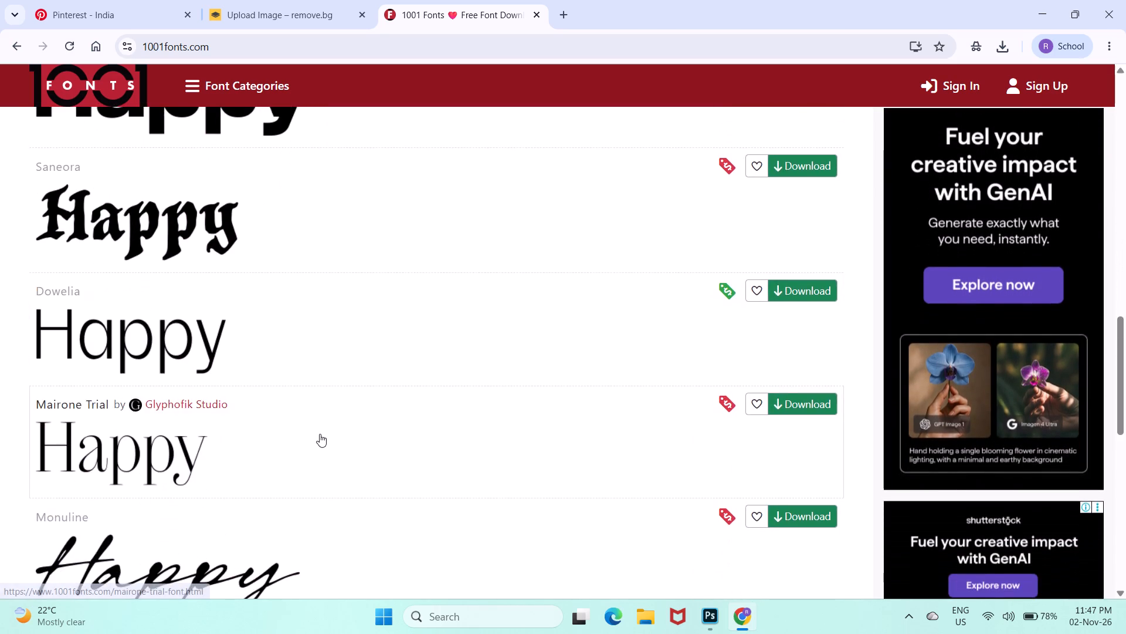
{"action": "scroll", "coordinate": [320, 434], "scroll_direction": "down", "scroll_amount": 5}
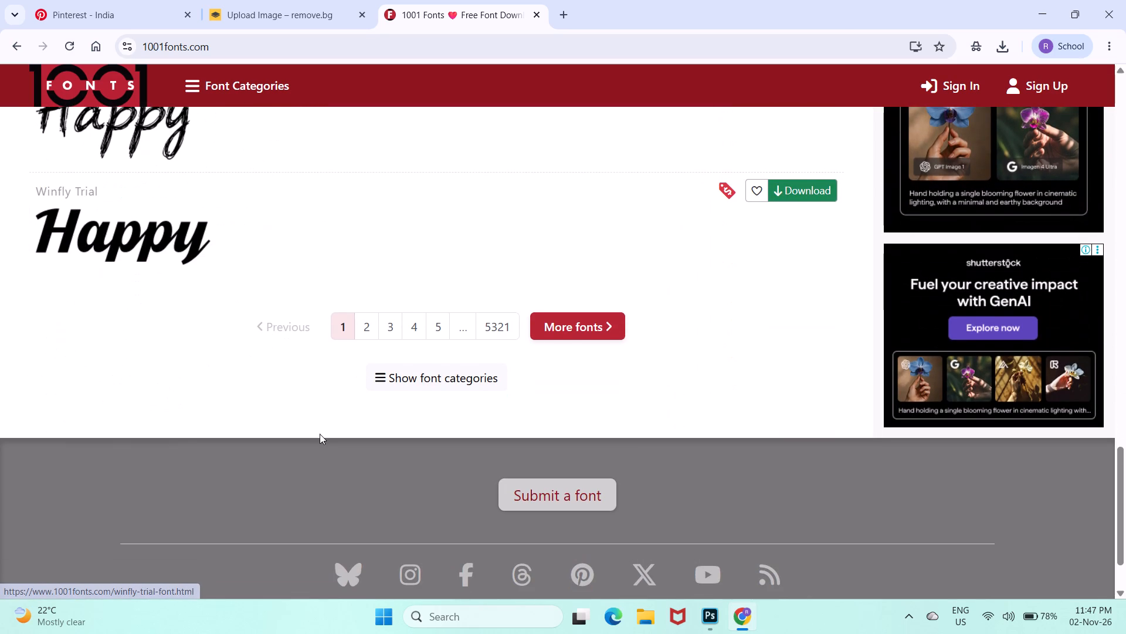
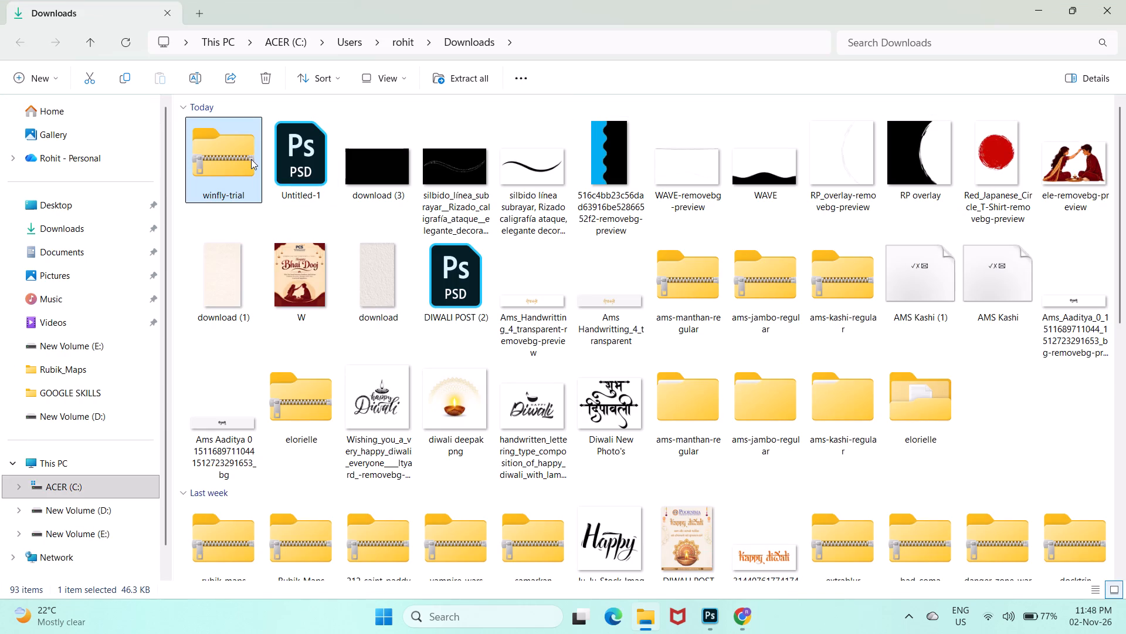
Extract the winfly-trial archive into its own Downloads folder and install the Winfly Trial OpenType font from it.
{"action": "left_click", "coordinate": [450, 80]}
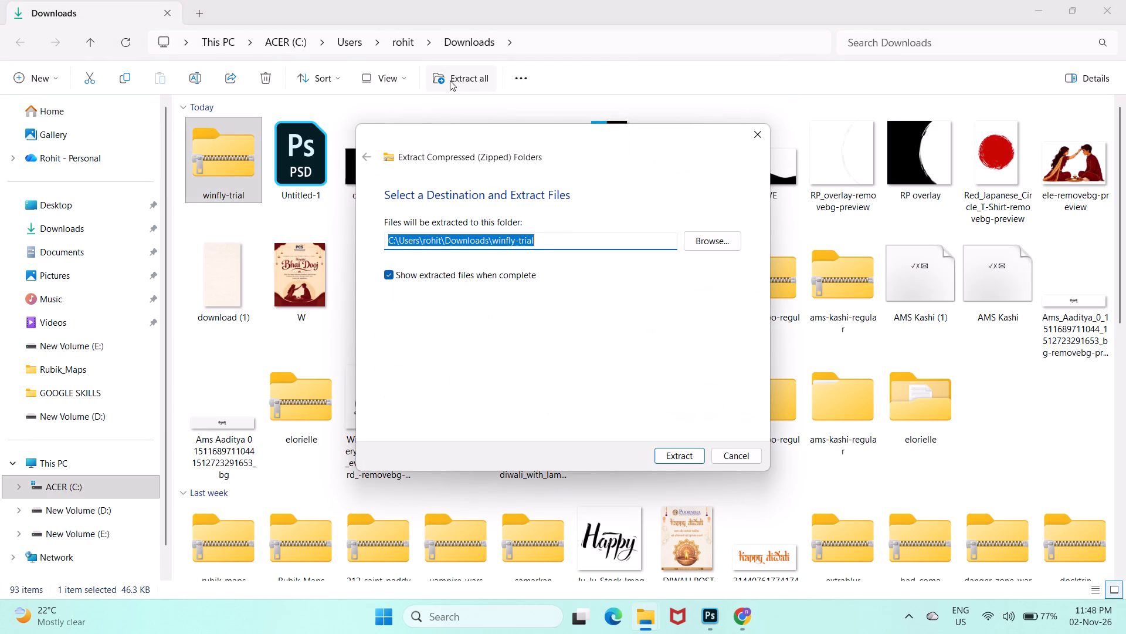
{"action": "key", "text": "Return"}
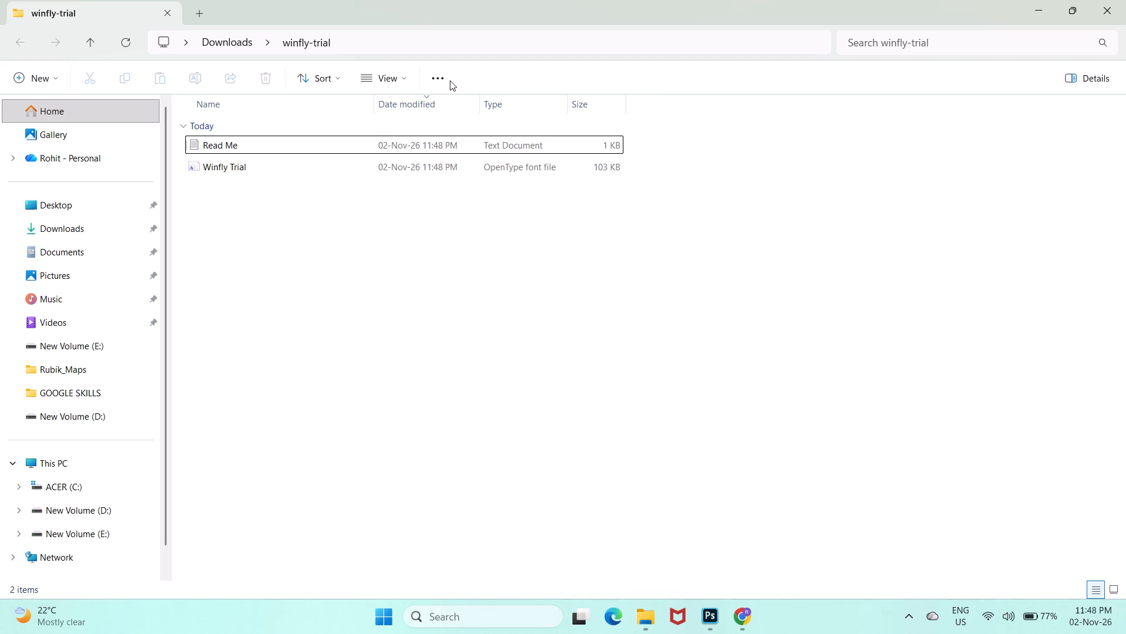
{"action": "double_click", "coordinate": [419, 164]}
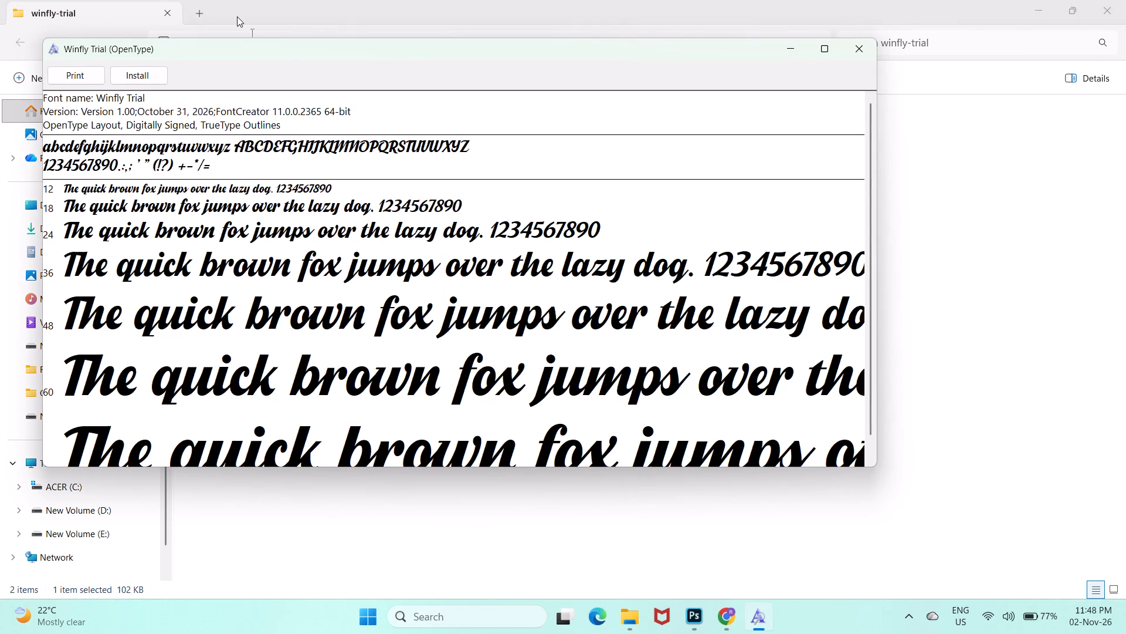
{"action": "left_click", "coordinate": [157, 77]}
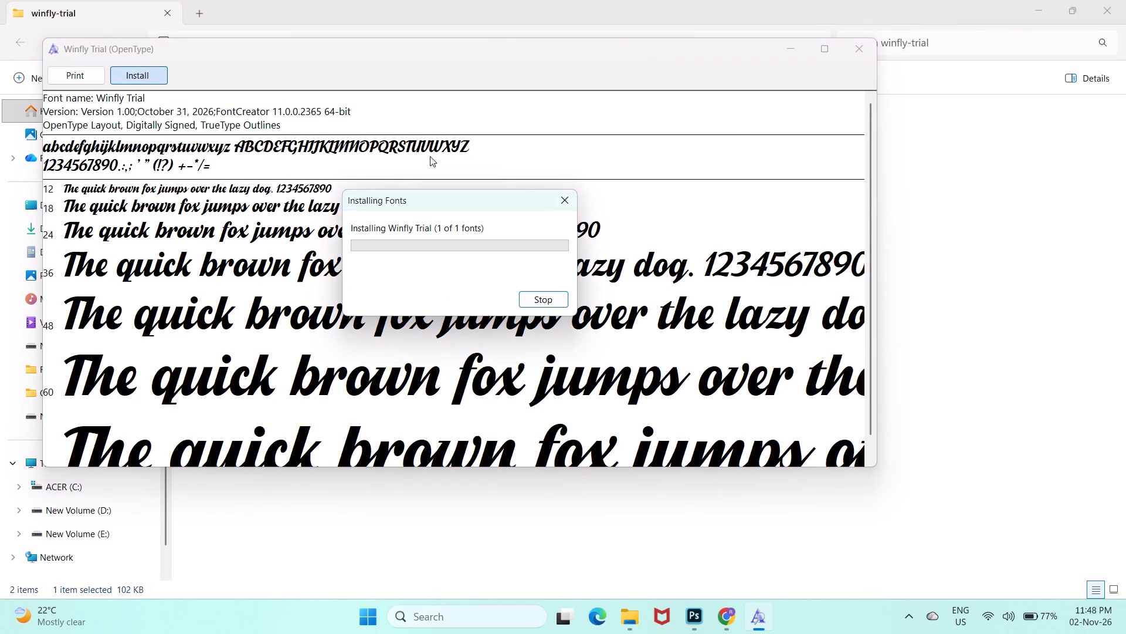
{"action": "left_click", "coordinate": [868, 49]}
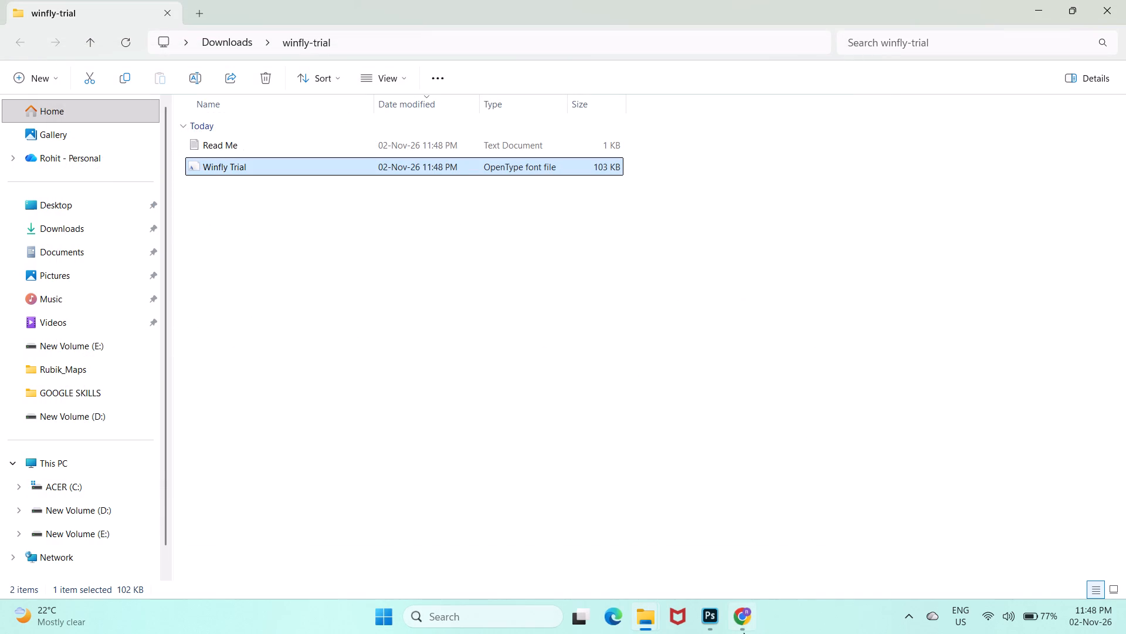
Switch to Photoshop and start a new text line below "Wishing You And Your Family A Very", aligned with its start.
{"action": "left_click", "coordinate": [744, 630]}
{"action": "left_click", "coordinate": [701, 619]}
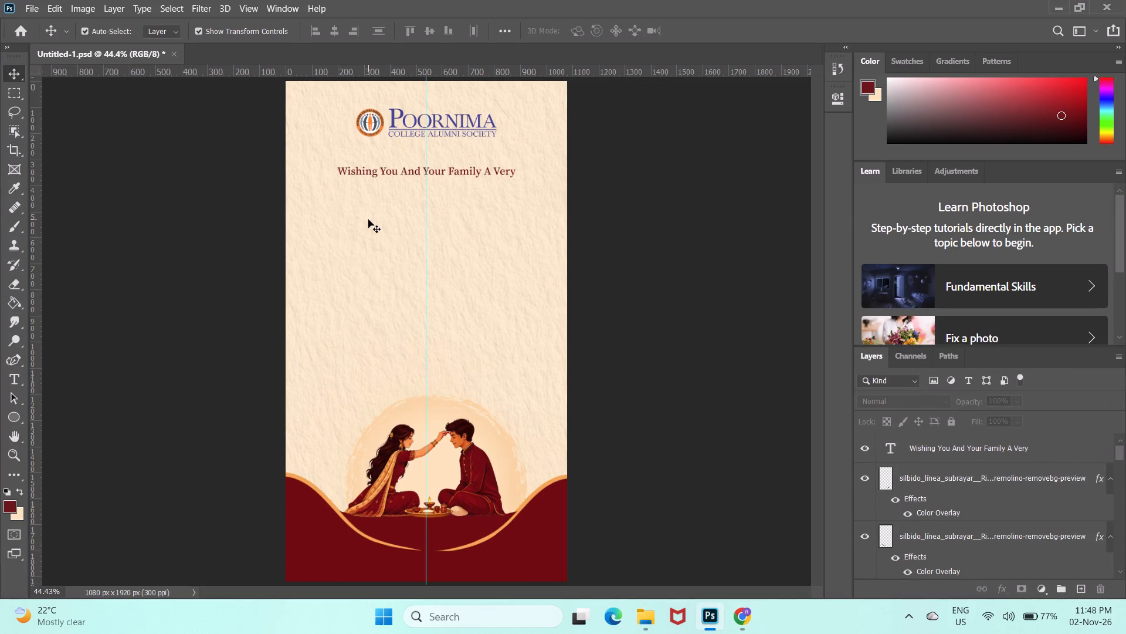
{"action": "key", "text": "t"}
{"action": "left_click", "coordinate": [338, 218]}
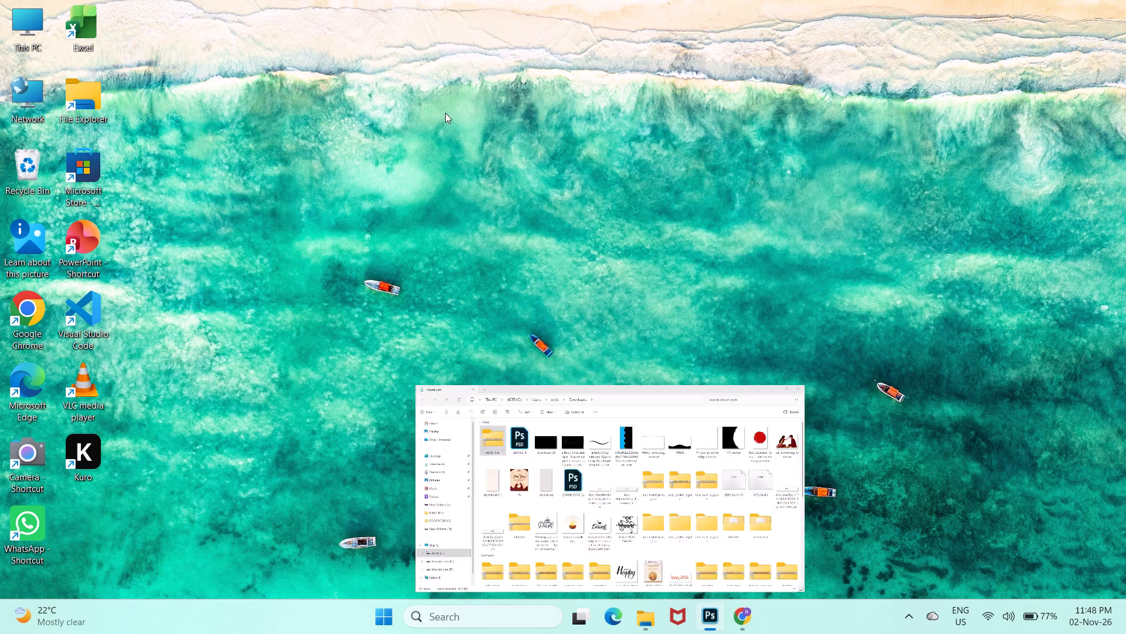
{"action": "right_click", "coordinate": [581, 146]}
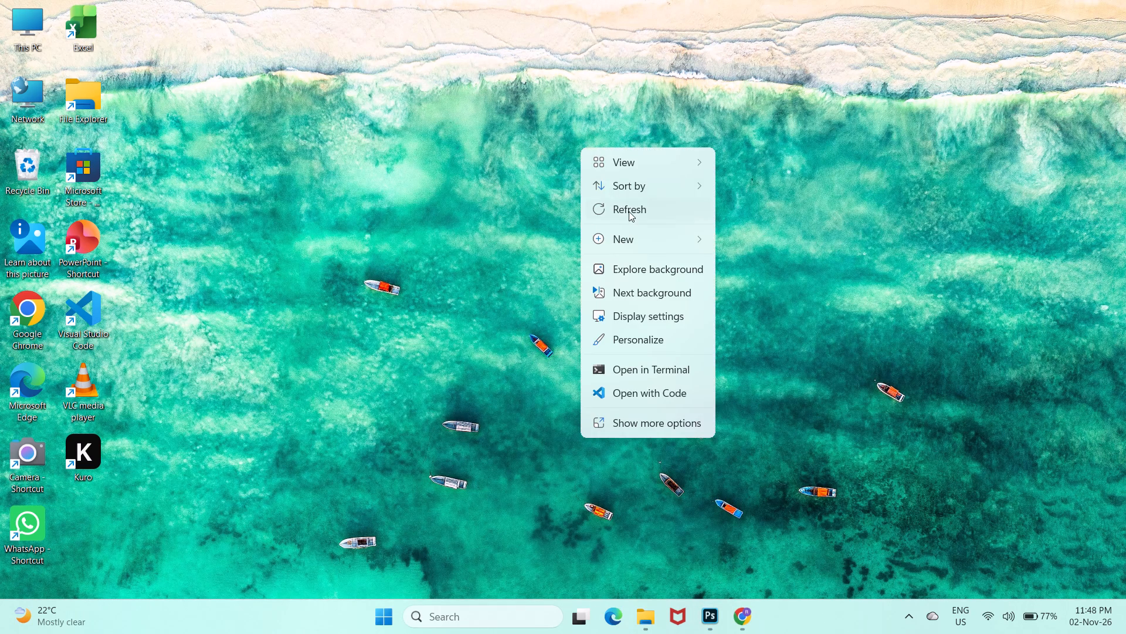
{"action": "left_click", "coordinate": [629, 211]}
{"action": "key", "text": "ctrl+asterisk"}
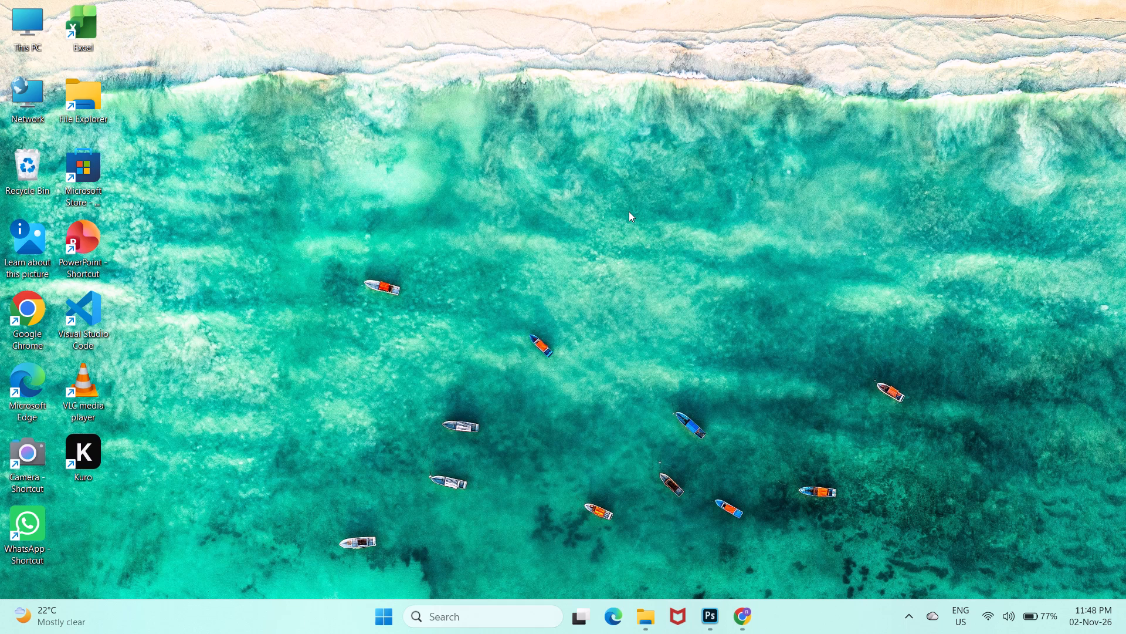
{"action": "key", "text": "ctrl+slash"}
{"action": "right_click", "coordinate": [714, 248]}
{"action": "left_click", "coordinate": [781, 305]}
Return to Photoshop, enter "Happy" in the new text line and commit it.
{"action": "left_click", "coordinate": [705, 611]}
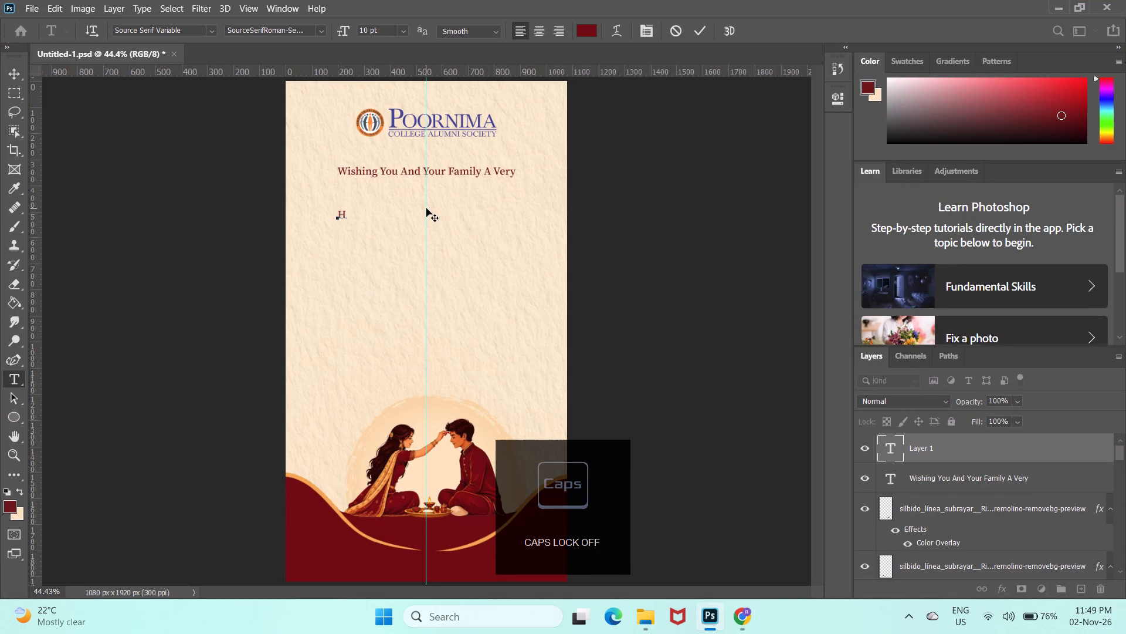
{"action": "type", "text": "appy"}
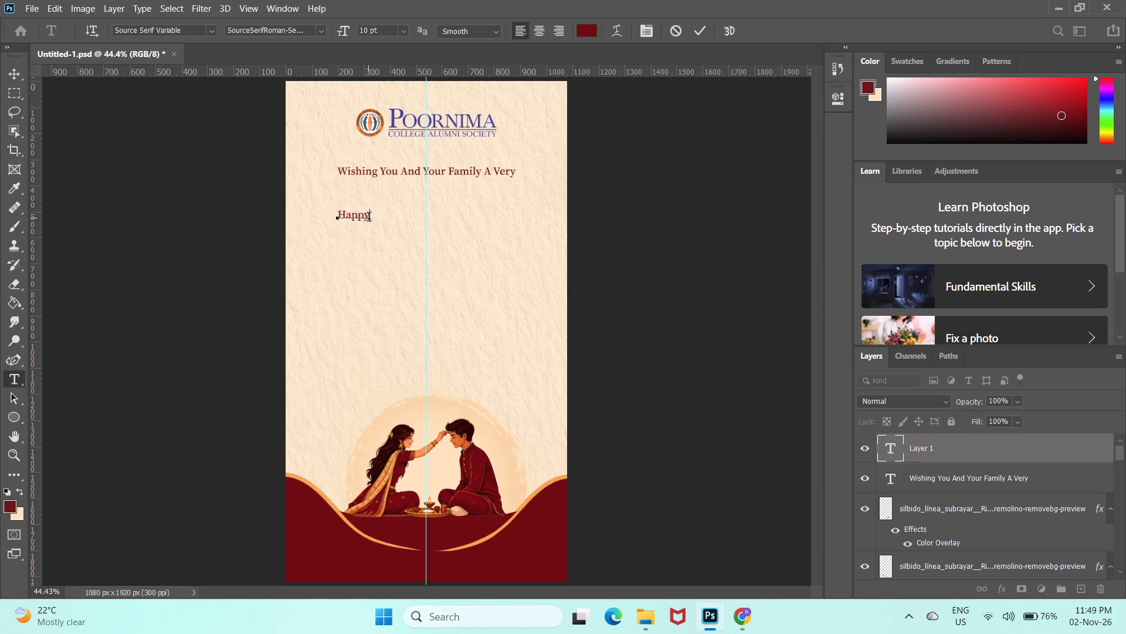
{"action": "left_click", "coordinate": [697, 32]}
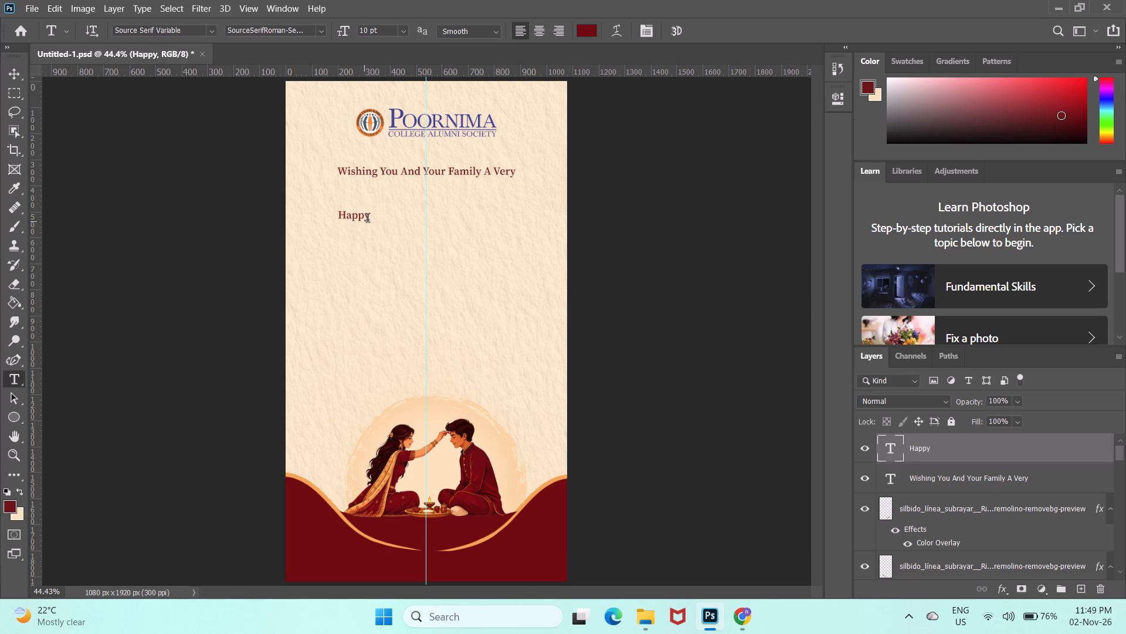
Change the font of the whole word "Happy" to Winfly Trial Regular and commit it.
{"action": "left_click_drag", "start_coordinate": [366, 220], "coordinate": [341, 220]}
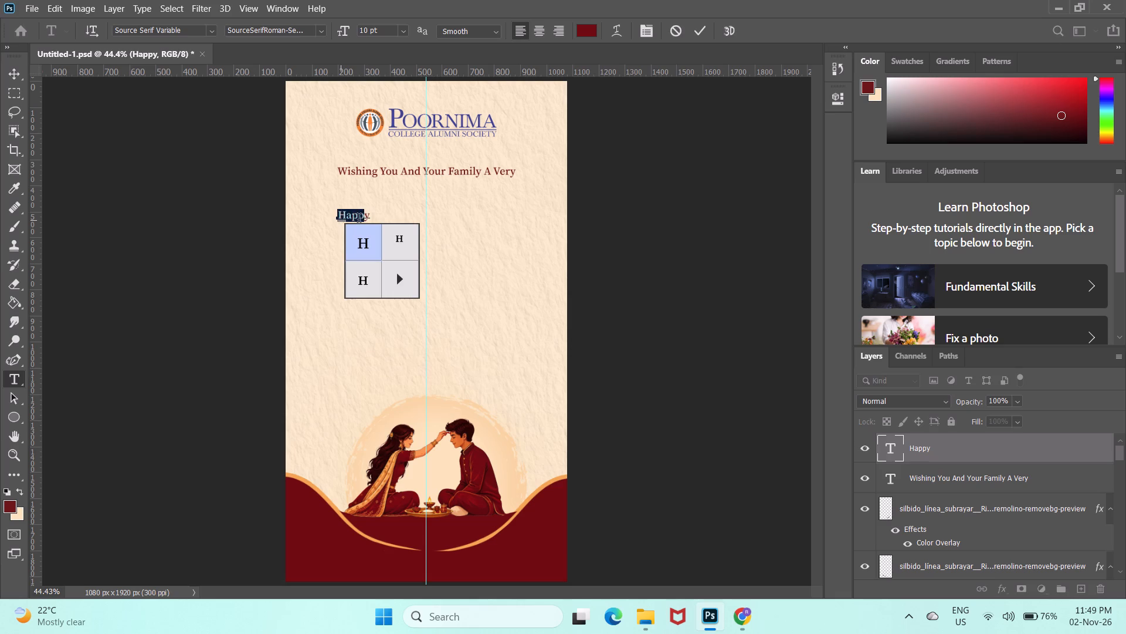
{"action": "left_click", "coordinate": [368, 218]}
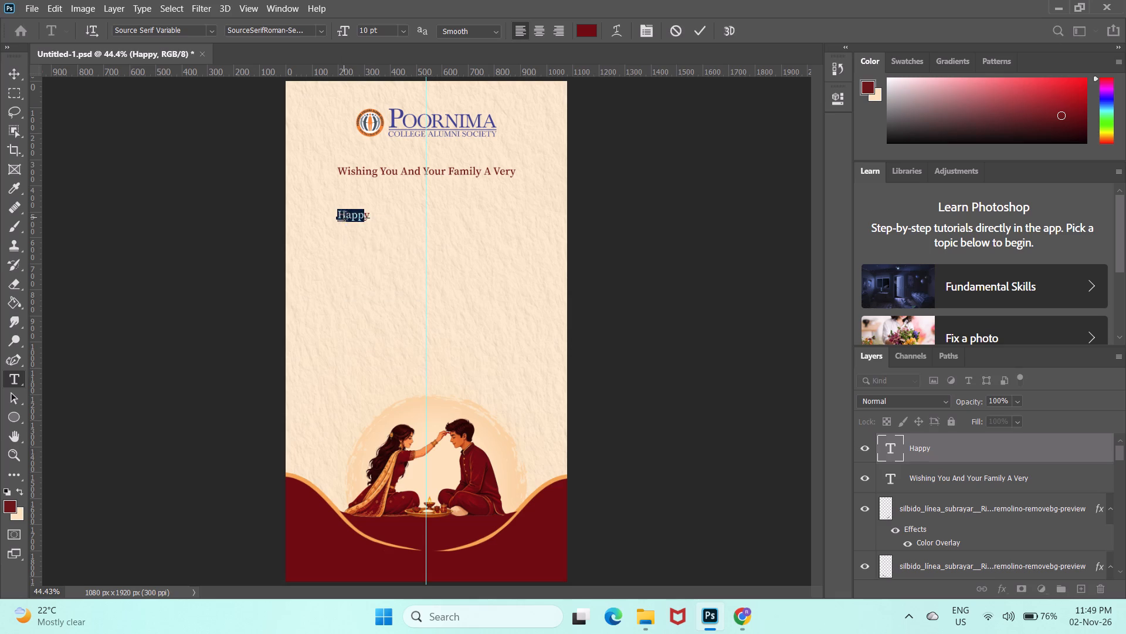
{"action": "left_click", "coordinate": [369, 220]}
{"action": "left_click_drag", "start_coordinate": [369, 220], "coordinate": [329, 223]}
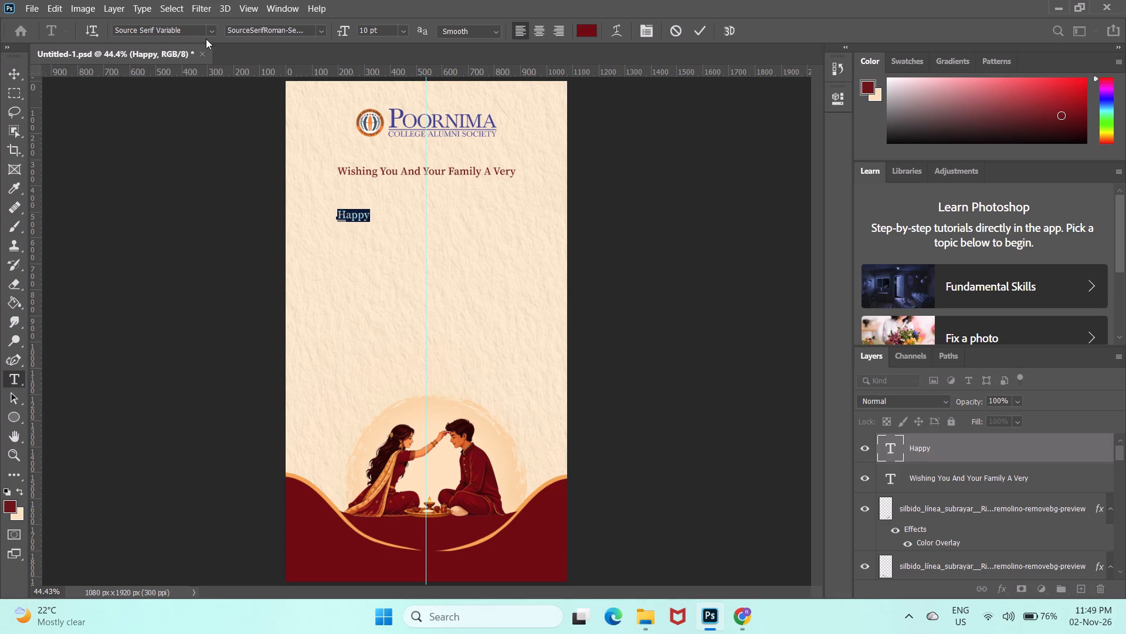
{"action": "left_click", "coordinate": [212, 32]}
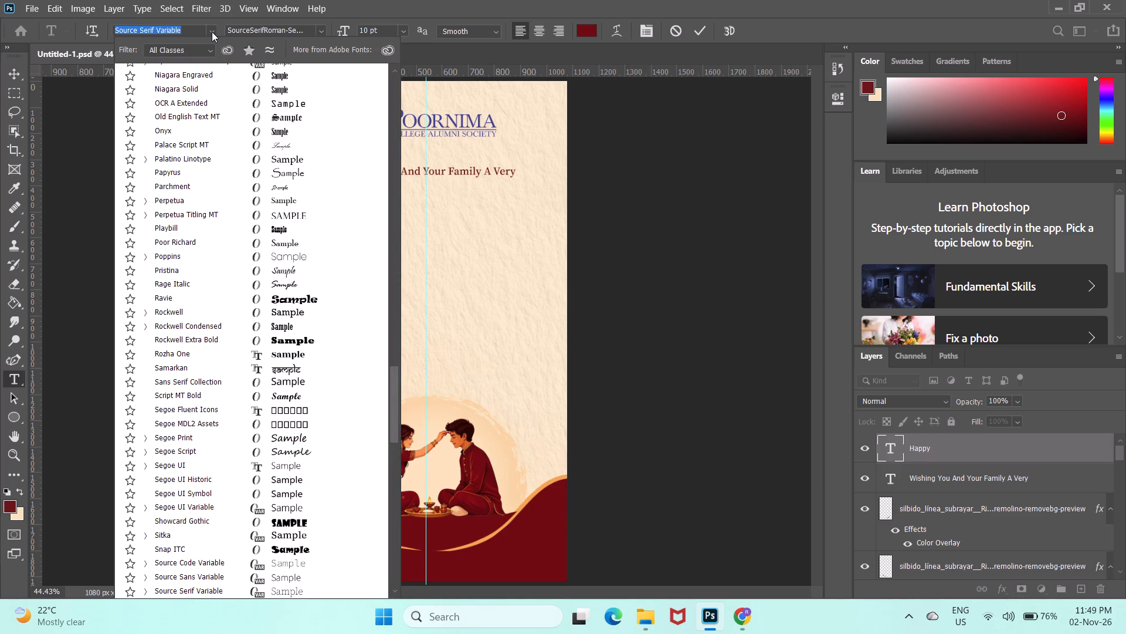
{"action": "type", "text": "wi"}
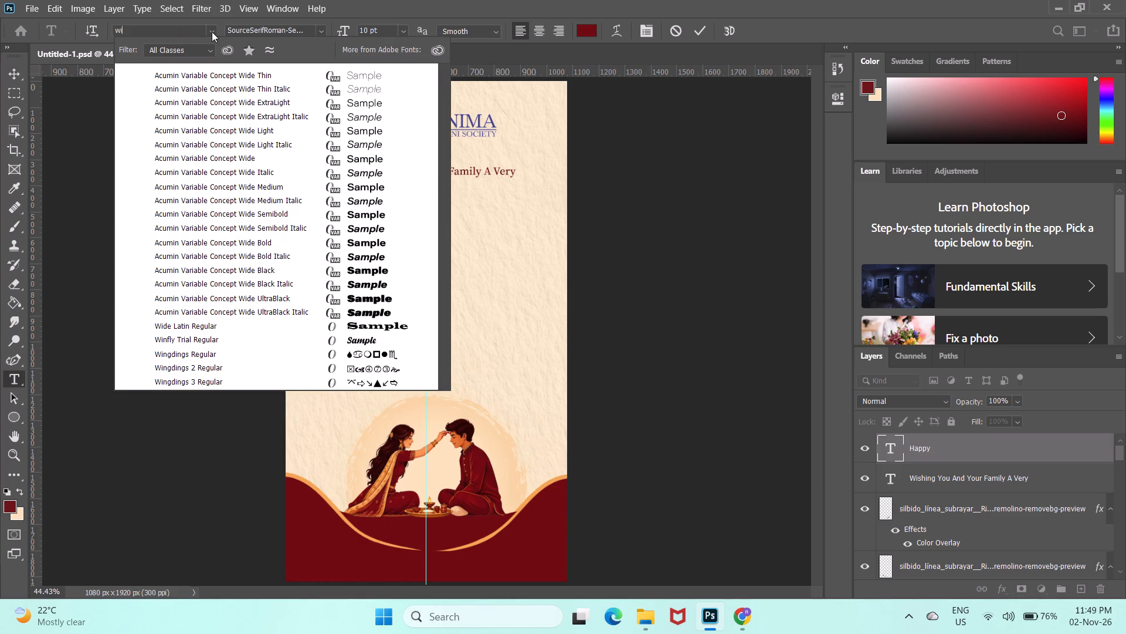
{"action": "type", "text": "nf"}
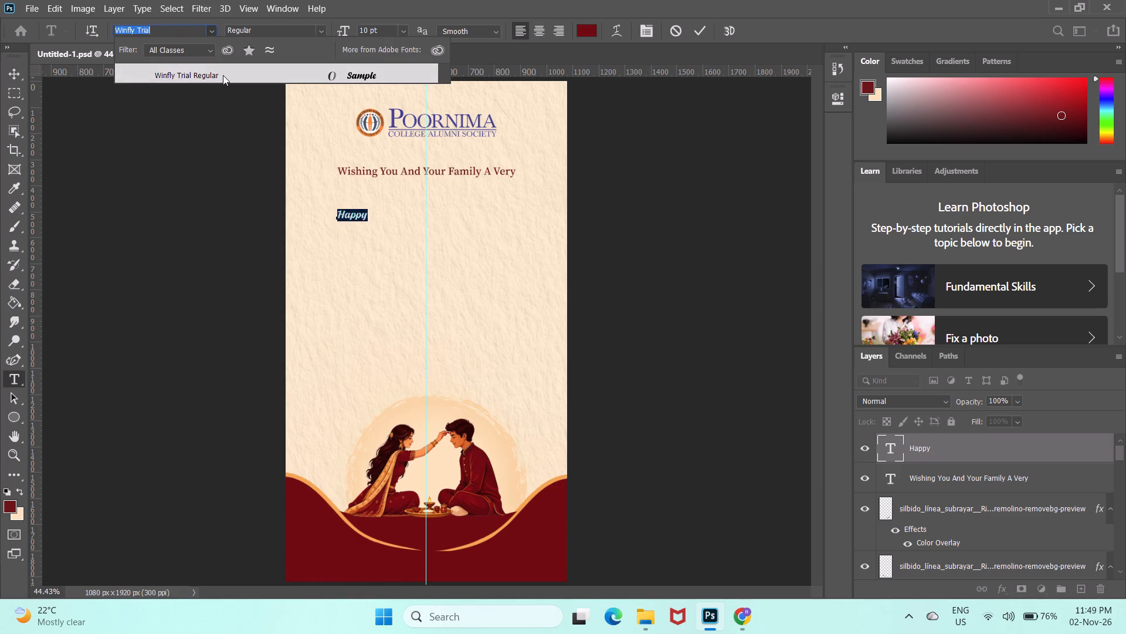
{"action": "left_click", "coordinate": [223, 76]}
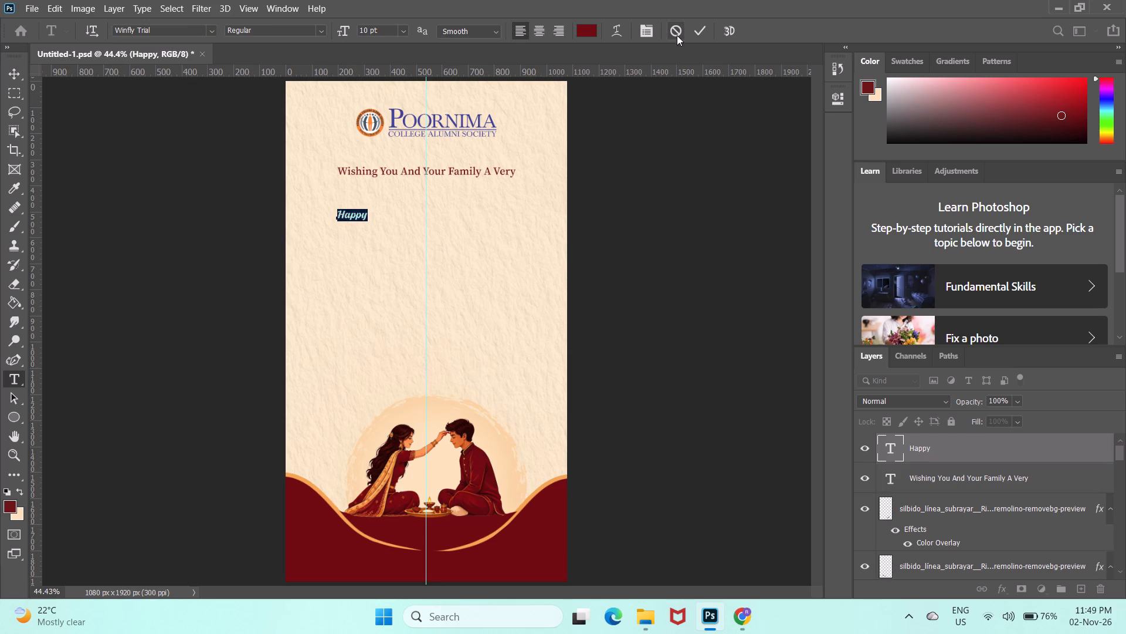
{"action": "left_click", "coordinate": [694, 29]}
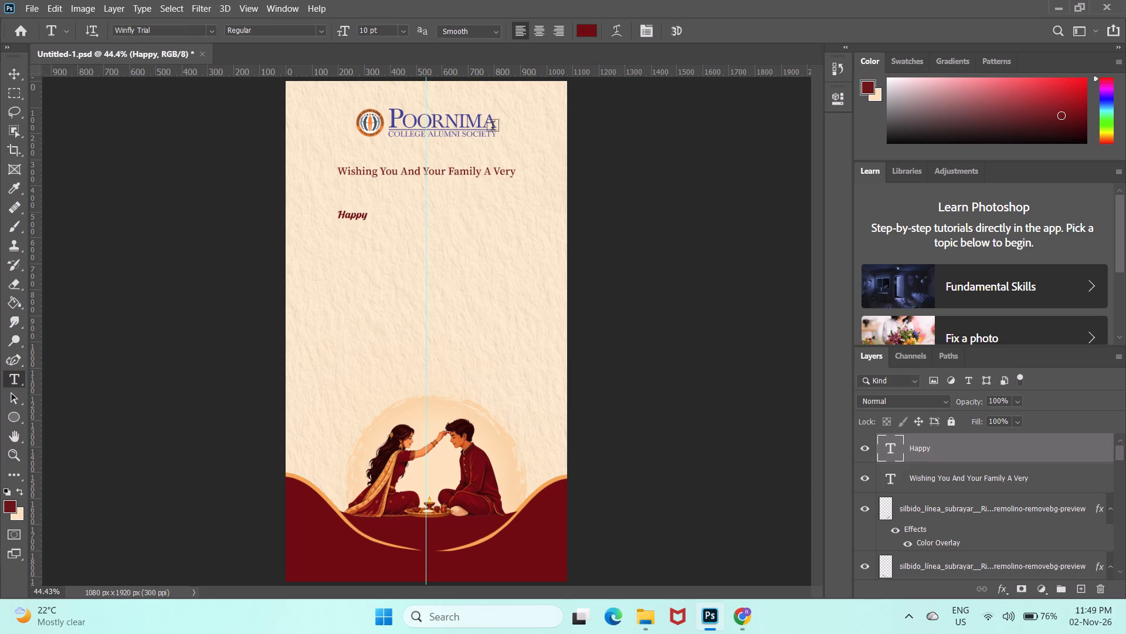
Try 18 pt and 30 pt sizes on the word "Happy", settle on 24 pt and commit it.
{"action": "left_click_drag", "start_coordinate": [366, 217], "coordinate": [334, 211]}
{"action": "left_click_drag", "start_coordinate": [334, 211], "coordinate": [314, 203]}
{"action": "left_click", "coordinate": [403, 29]}
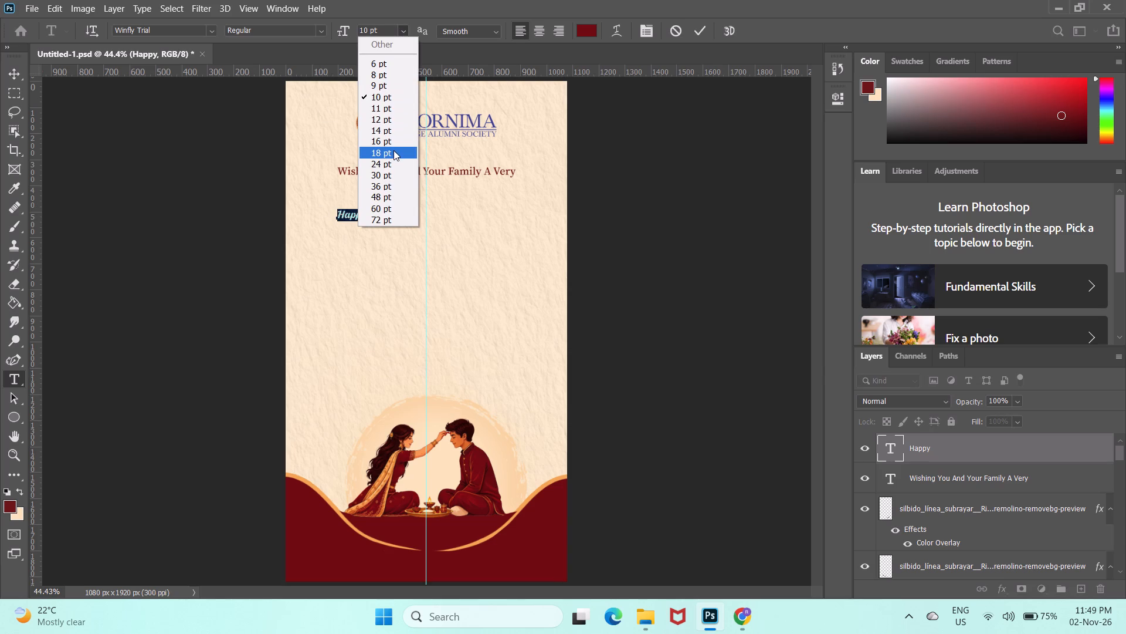
{"action": "left_click", "coordinate": [394, 150]}
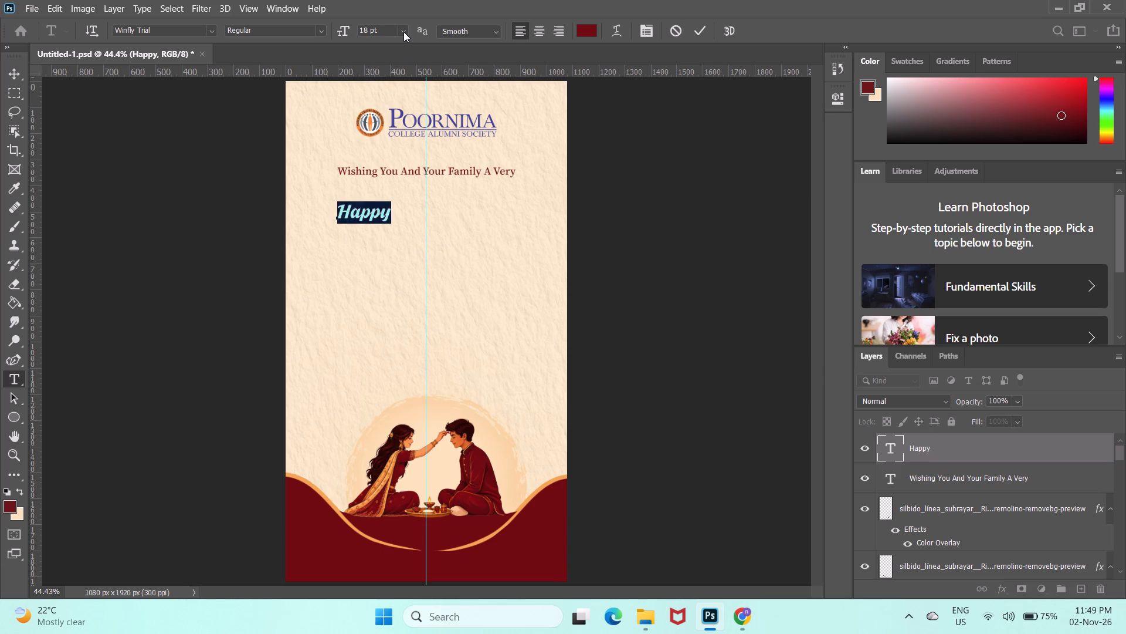
{"action": "left_click", "coordinate": [403, 32]}
{"action": "left_click", "coordinate": [394, 174]}
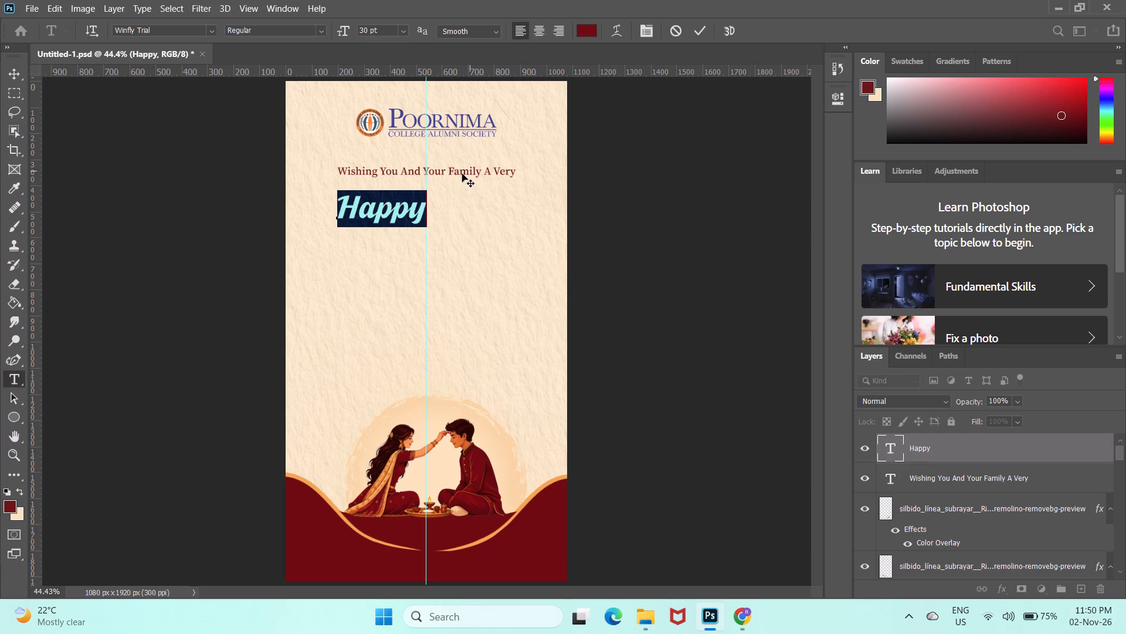
{"action": "left_click", "coordinate": [402, 29]}
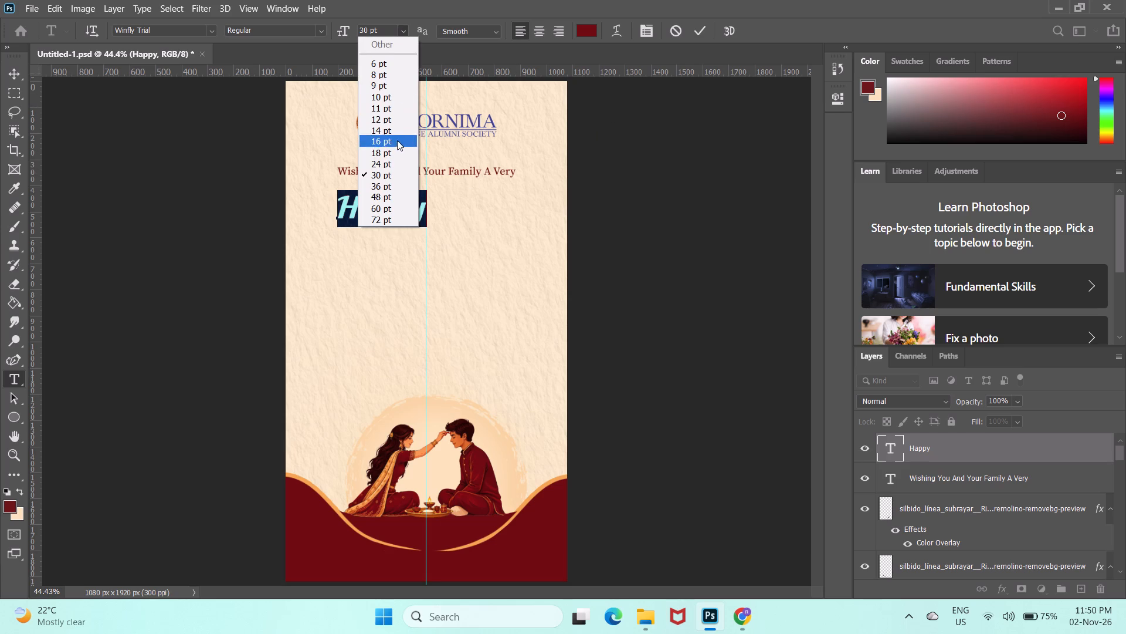
{"action": "left_click", "coordinate": [391, 154]}
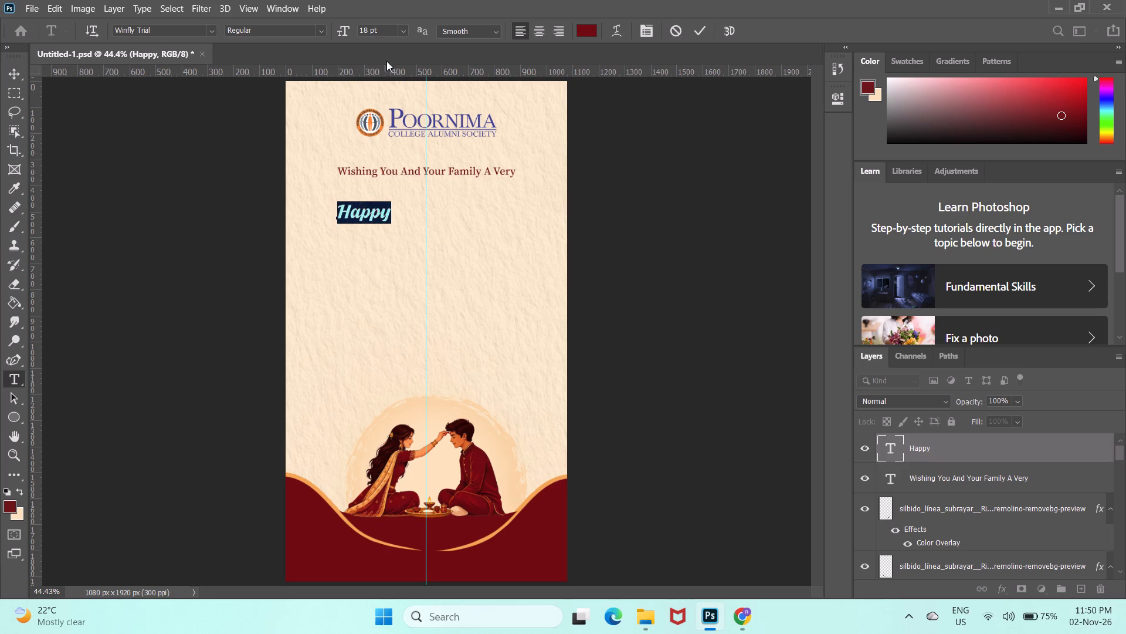
{"action": "left_click", "coordinate": [402, 29]}
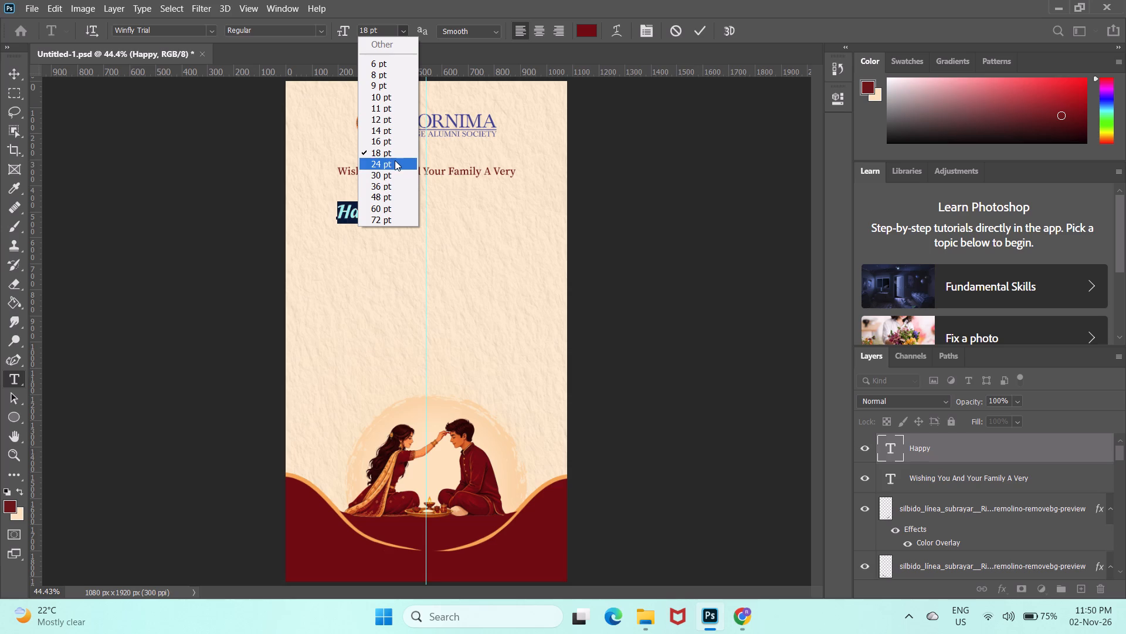
{"action": "left_click", "coordinate": [395, 160]}
{"action": "left_click", "coordinate": [702, 36]}
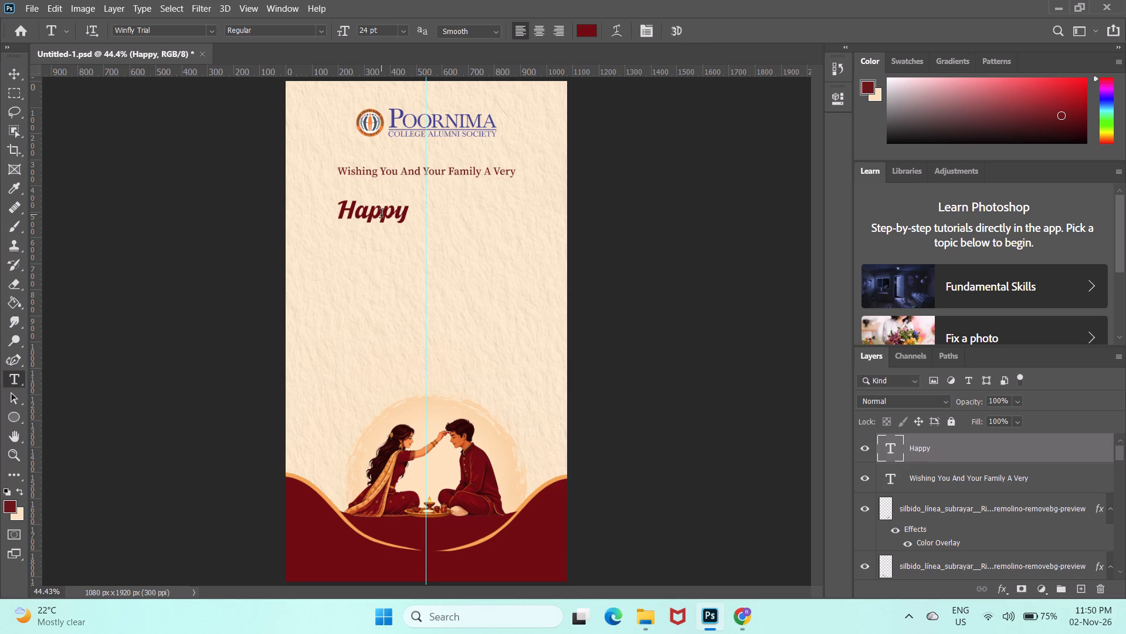
Move "Happy" across to the vertical guide beneath the "Wishing You" line and nudge it slightly right towards centre.
{"action": "key", "text": "v"}
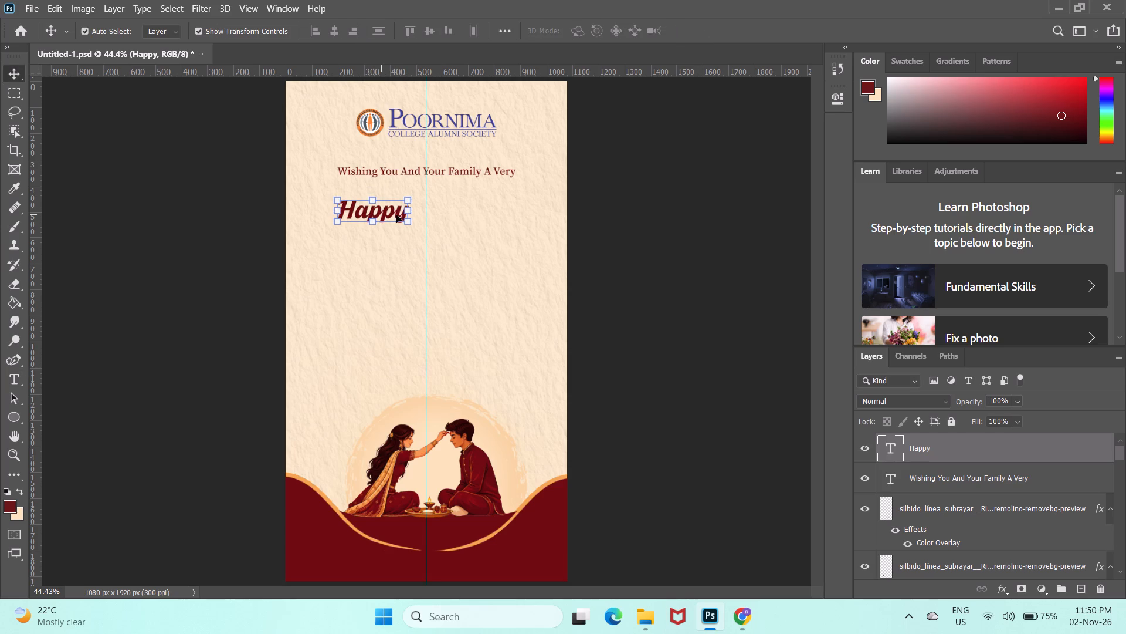
{"action": "left_click_drag", "start_coordinate": [389, 215], "coordinate": [425, 218]}
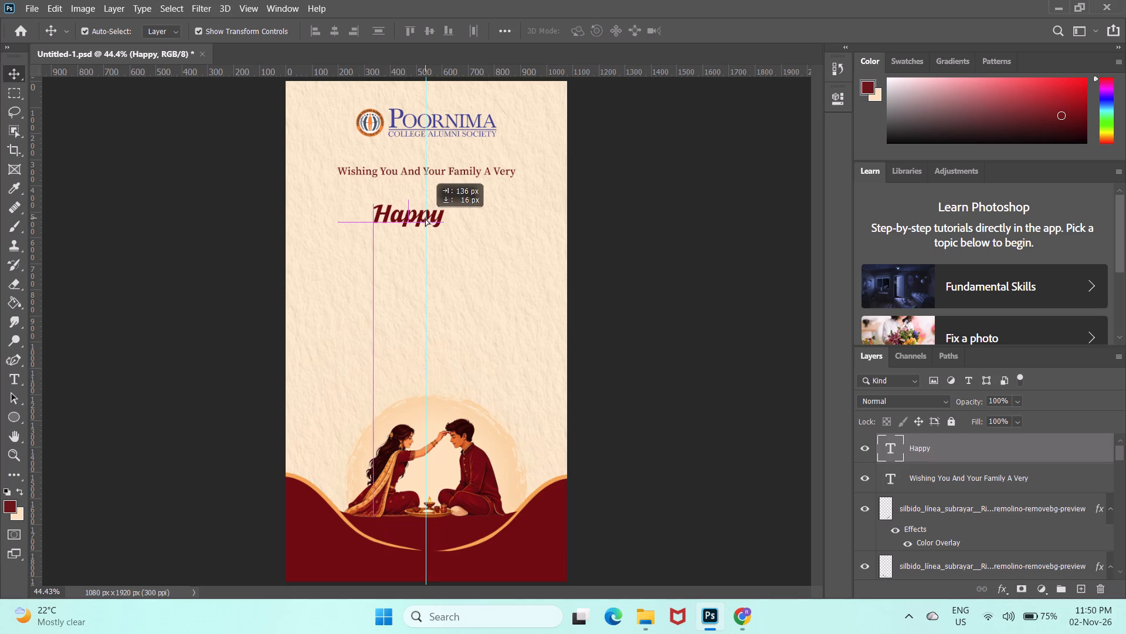
{"action": "left_click_drag", "start_coordinate": [425, 218], "coordinate": [436, 217]}
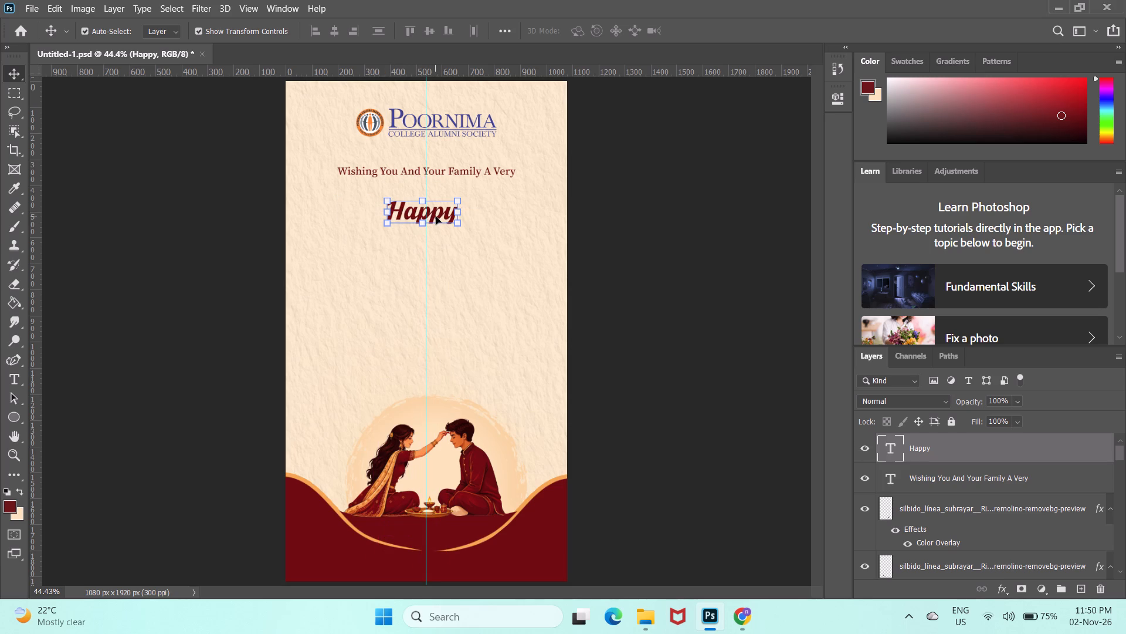
{"action": "key", "text": "Right"}
{"action": "key", "text": "Right"}
{"action": "key", "text": "Right"}
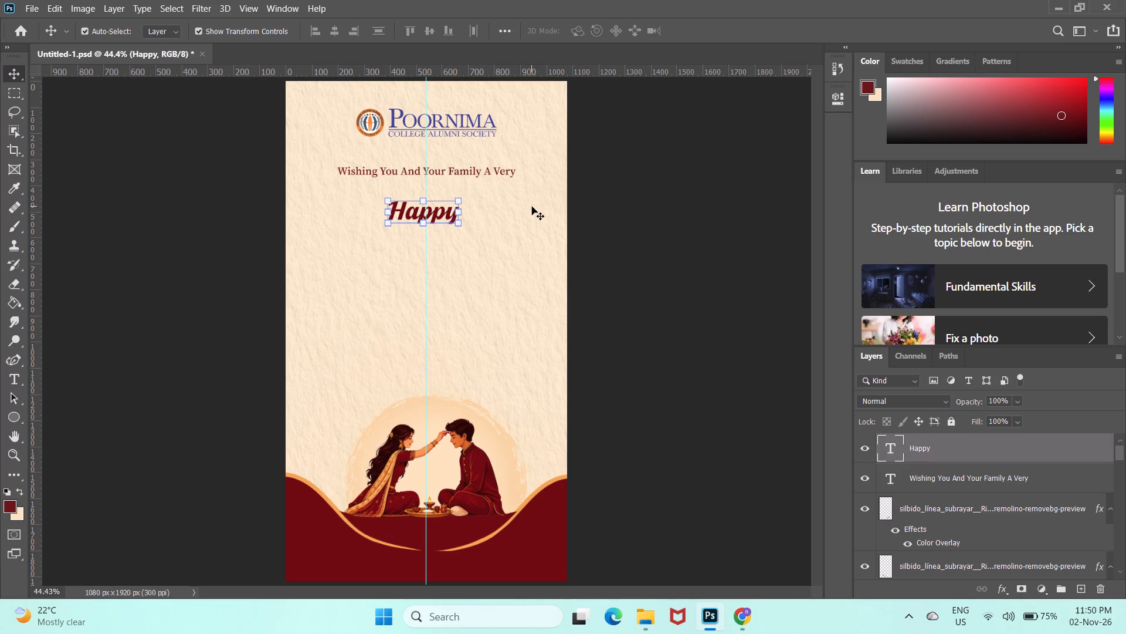
Nudge the word "Happy" slightly right to centre it on the vertical guide and a little up.
{"action": "key", "text": "Right"}
{"action": "key", "text": "Right"}
{"action": "key", "text": "Right"}
{"action": "key", "text": "Right"}
{"action": "key", "text": "Up"}
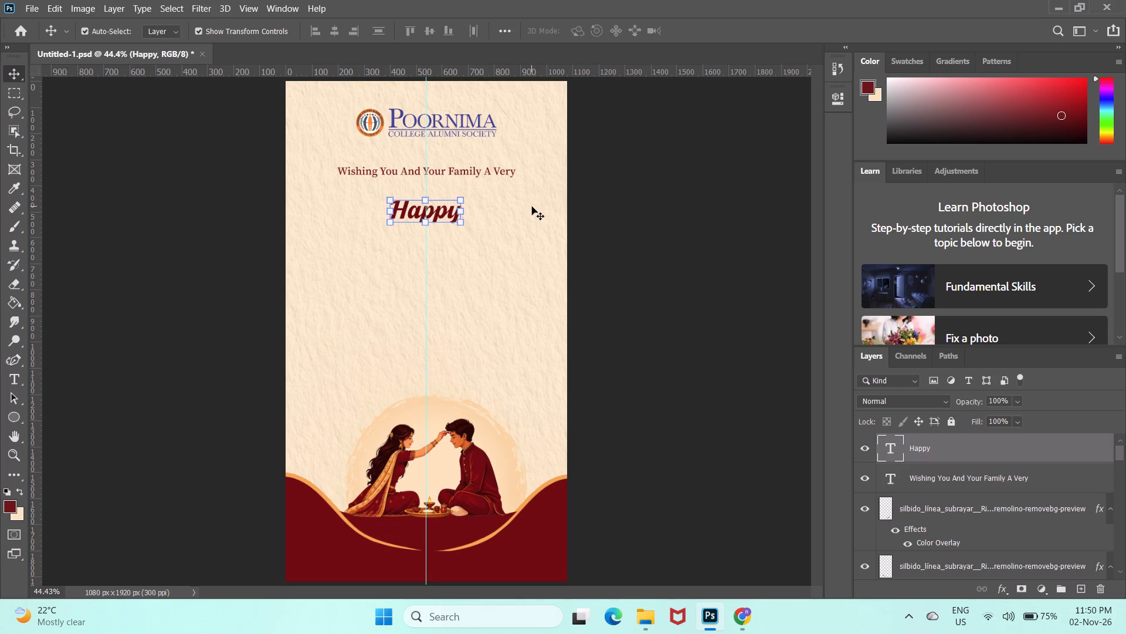
{"action": "key", "text": "Up"}
{"action": "key", "text": "Up"}
{"action": "left_click", "coordinate": [618, 194]}
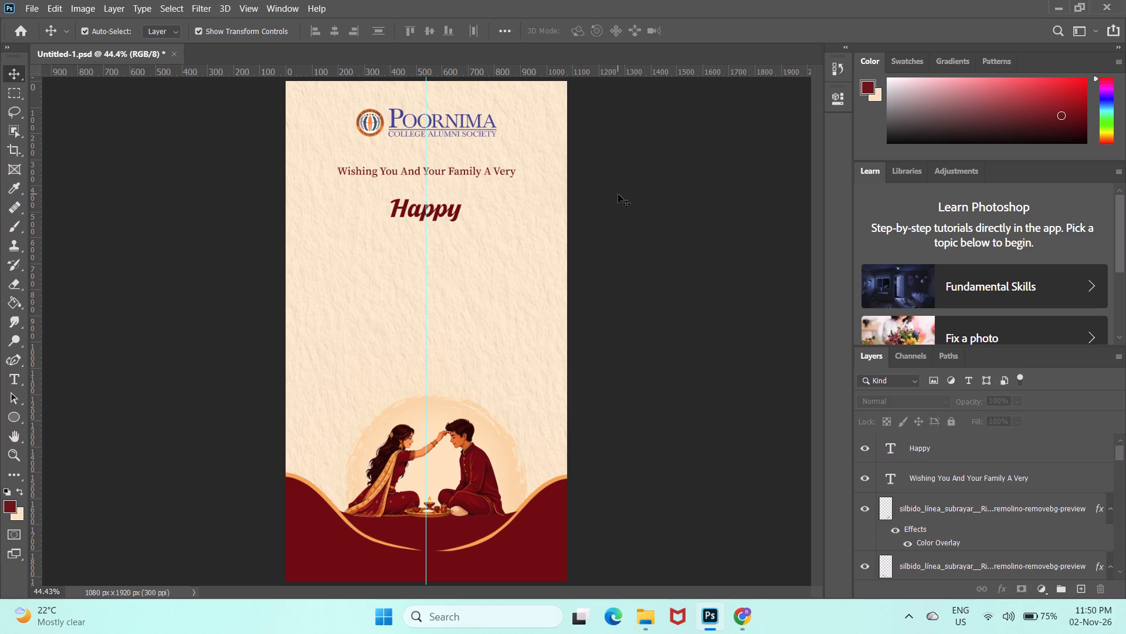
Reselect "Happy" and nudge it further up, closer to the "Wishing You And Your Family A Very" line.
{"action": "left_click", "coordinate": [449, 207]}
{"action": "key", "text": "Up"}
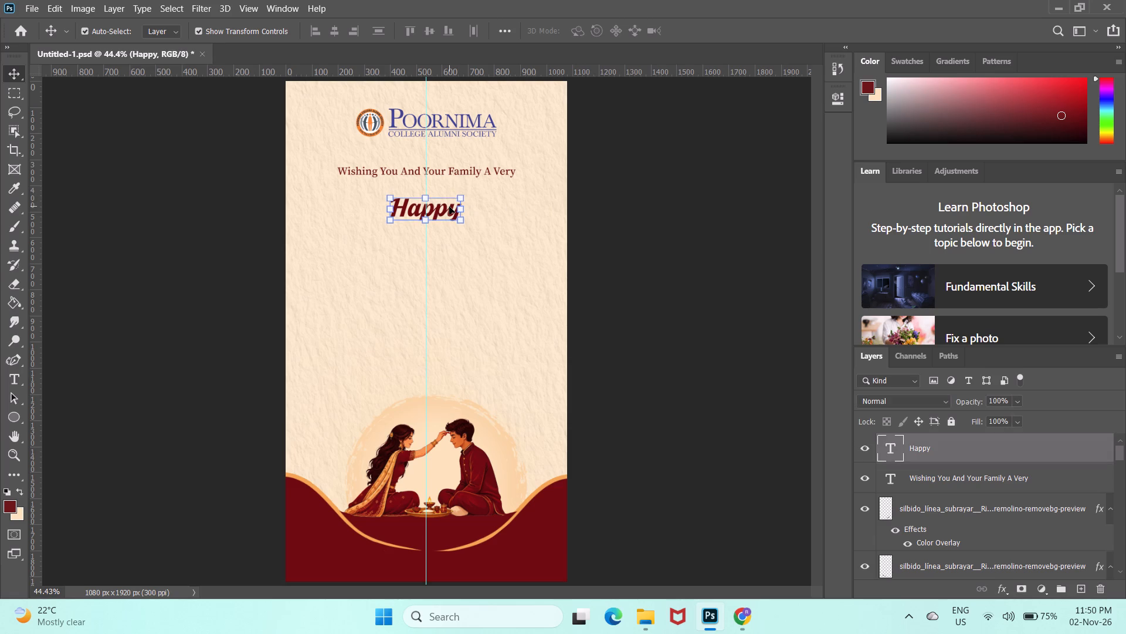
{"action": "key", "text": "Up"}
{"action": "key", "text": "Up"}
{"action": "key", "text": "Up"}
{"action": "key", "text": "Up"}
{"action": "key", "text": "Up"}
{"action": "key", "text": "Up"}
{"action": "key", "text": "Up"}
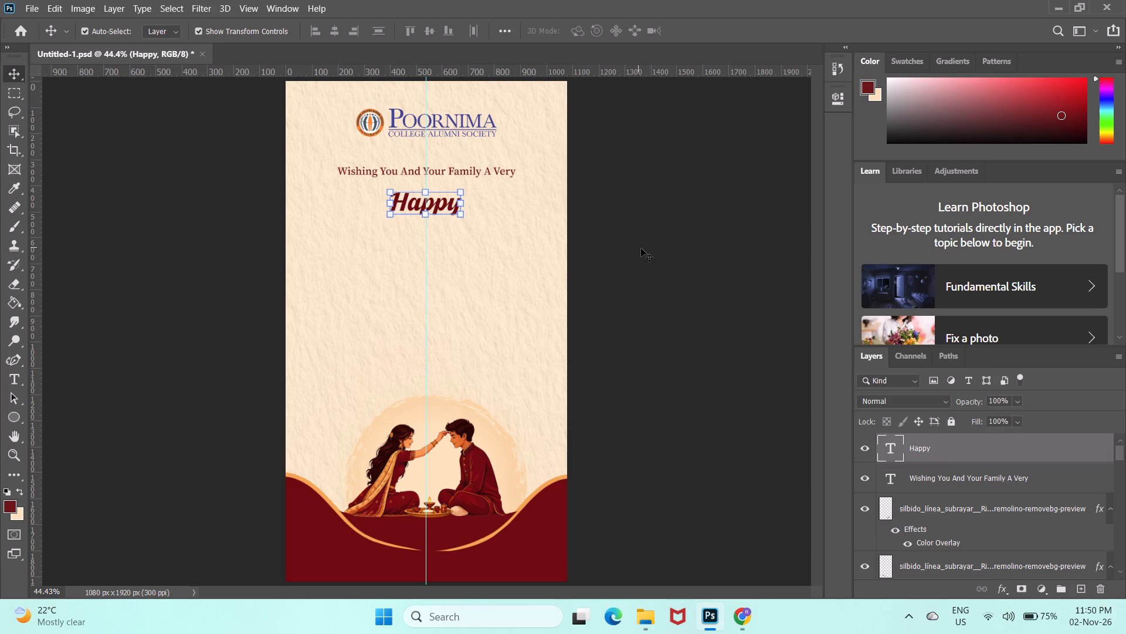
{"action": "left_click", "coordinate": [641, 248]}
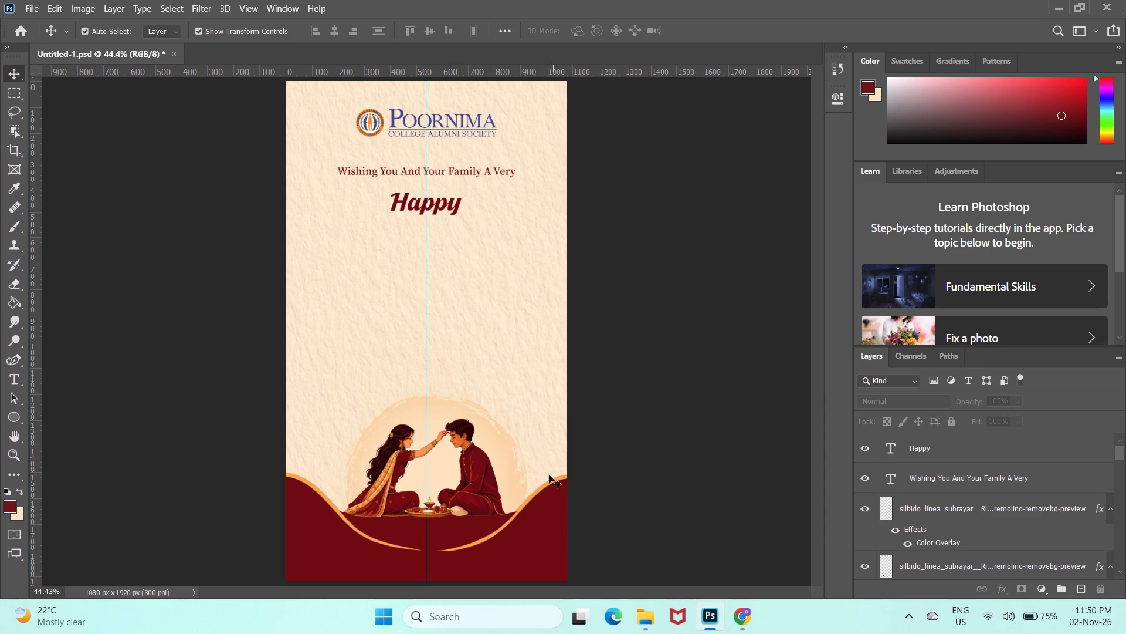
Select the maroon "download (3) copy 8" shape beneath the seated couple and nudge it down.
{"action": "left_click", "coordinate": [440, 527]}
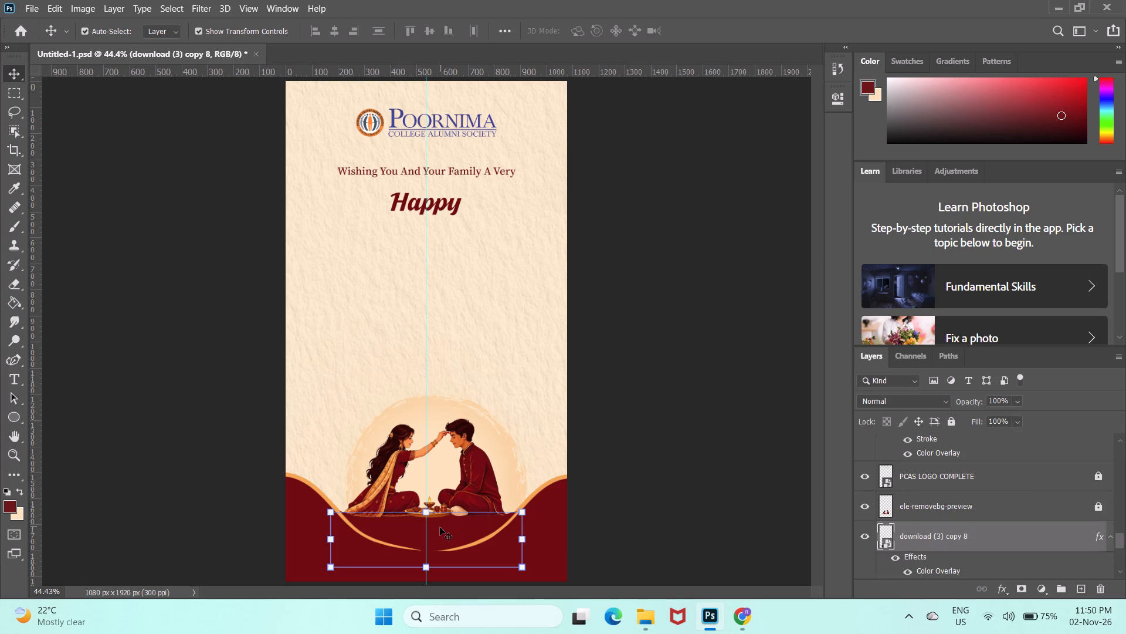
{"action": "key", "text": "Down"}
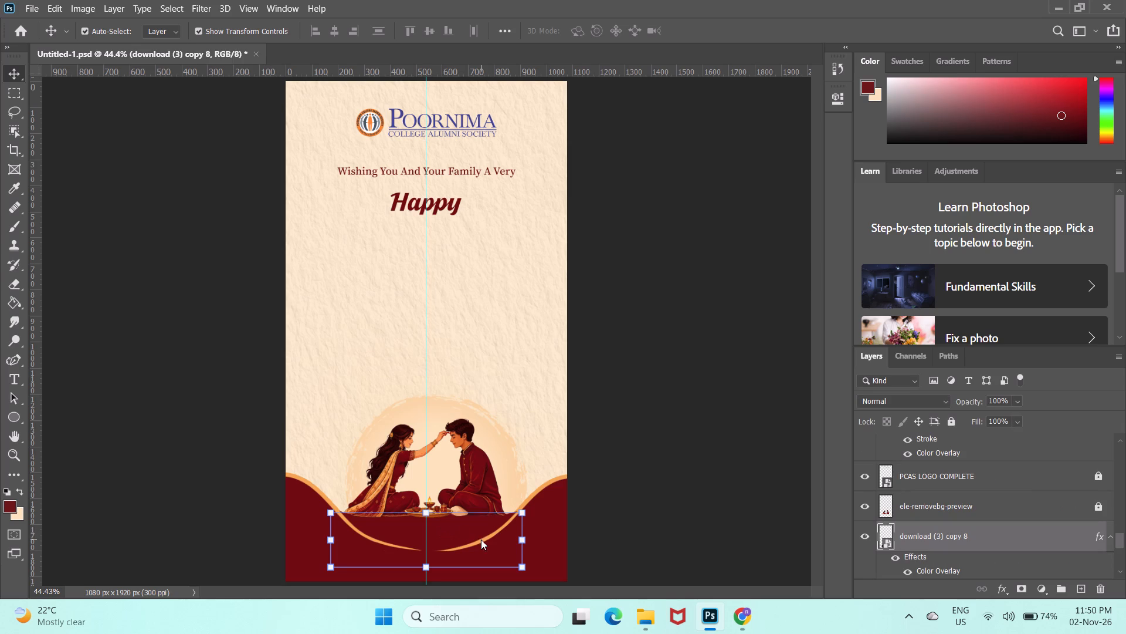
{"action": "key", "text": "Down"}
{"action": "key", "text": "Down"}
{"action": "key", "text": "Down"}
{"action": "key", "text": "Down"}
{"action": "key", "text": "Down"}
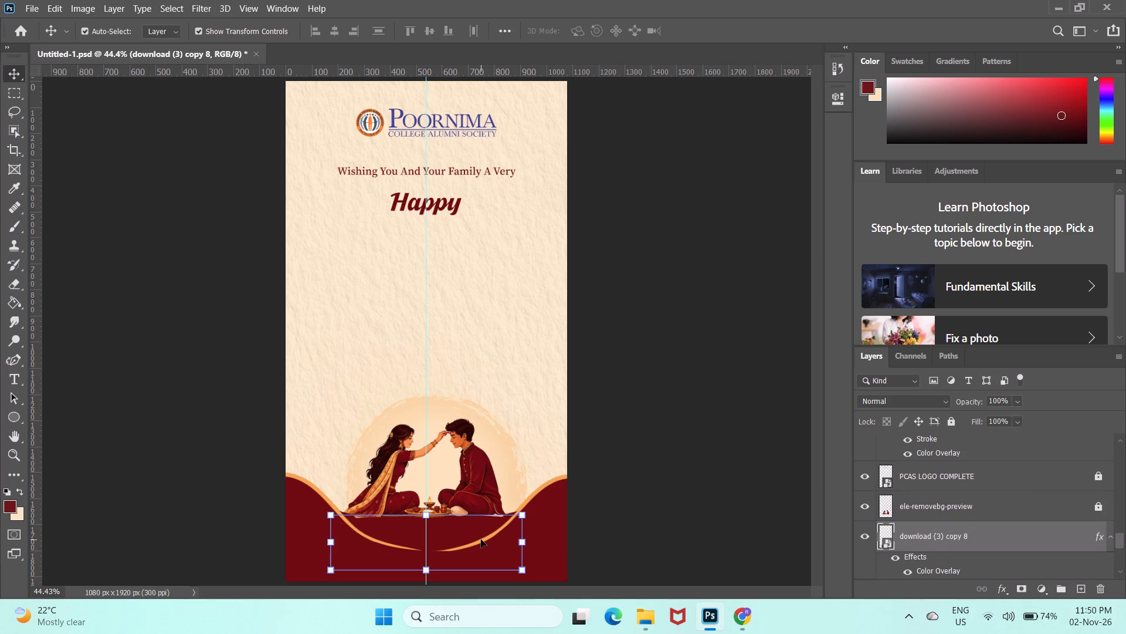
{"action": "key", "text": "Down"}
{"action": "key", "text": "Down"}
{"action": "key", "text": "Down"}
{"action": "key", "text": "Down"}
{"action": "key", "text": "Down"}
Nudge the maroon "download (3) copy 8" shape up over the couple's seating line.
{"action": "key", "text": "Up"}
{"action": "key", "text": "Up"}
{"action": "key", "text": "Up"}
{"action": "key", "text": "Up"}
{"action": "key", "text": "Up"}
{"action": "key", "text": "Up"}
{"action": "key", "text": "Up"}
{"action": "key", "text": "Up"}
{"action": "key", "text": "Up"}
{"action": "key", "text": "Up"}
{"action": "key", "text": "Up"}
{"action": "key", "text": "Up"}
{"action": "key", "text": "Up"}
{"action": "key", "text": "Up"}
{"action": "key", "text": "Up"}
{"action": "key", "text": "Up"}
{"action": "key", "text": "Up"}
{"action": "key", "text": "Up"}
{"action": "key", "text": "Up"}
{"action": "key", "text": "Up"}
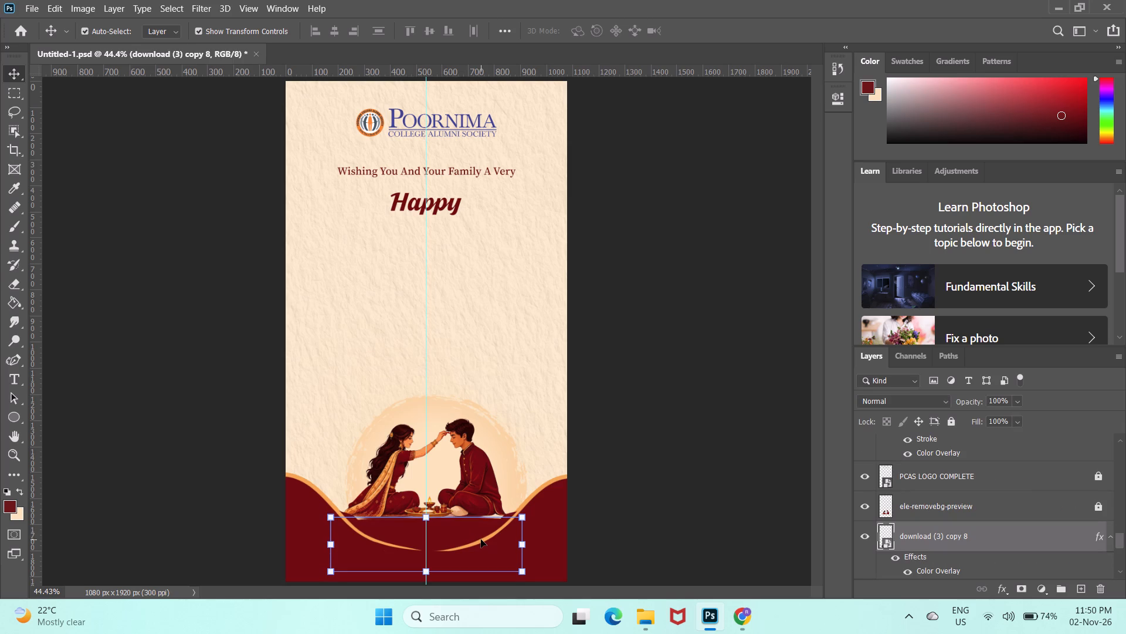
Nudge the maroon "download (3) copy 8" shape back down until its top edge sits just above the base of the couple, and deselect it.
{"action": "key", "text": "Down"}
{"action": "key", "text": "Down"}
{"action": "key", "text": "Down"}
{"action": "key", "text": "Down"}
{"action": "key", "text": "Down"}
{"action": "key", "text": "Down"}
{"action": "key", "text": "Down"}
{"action": "key", "text": "Down"}
{"action": "key", "text": "Down"}
{"action": "key", "text": "Down"}
{"action": "key", "text": "Down"}
{"action": "key", "text": "Down"}
{"action": "key", "text": "Down"}
{"action": "key", "text": "Down"}
{"action": "key", "text": "Down"}
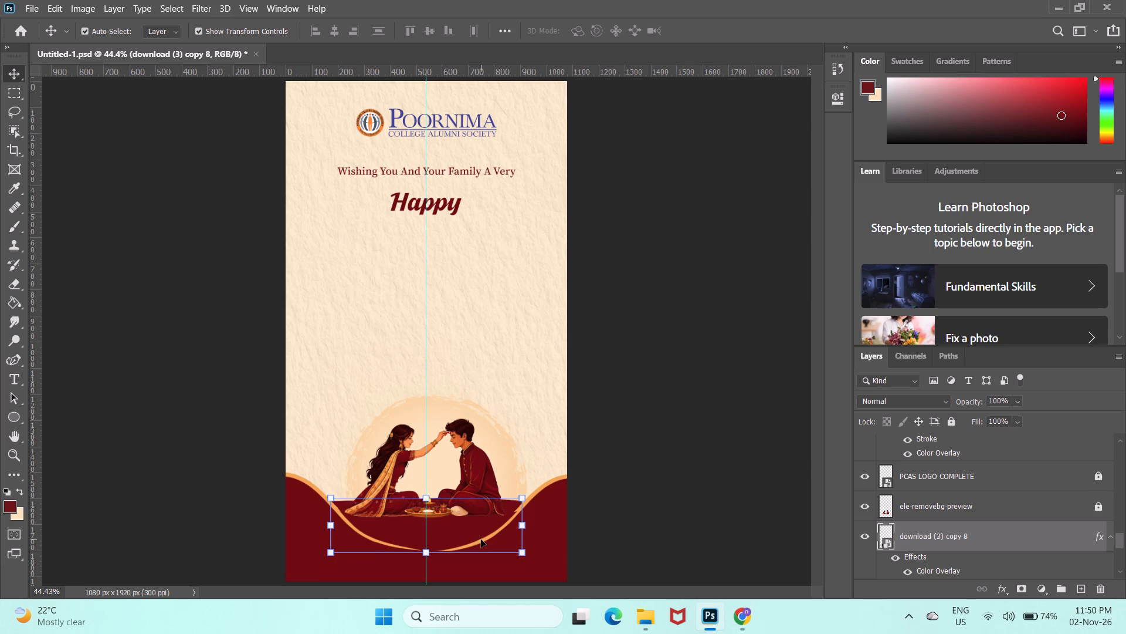
{"action": "key", "text": "Down"}
{"action": "key", "text": "Down"}
{"action": "key", "text": "Down"}
{"action": "key", "text": "Down"}
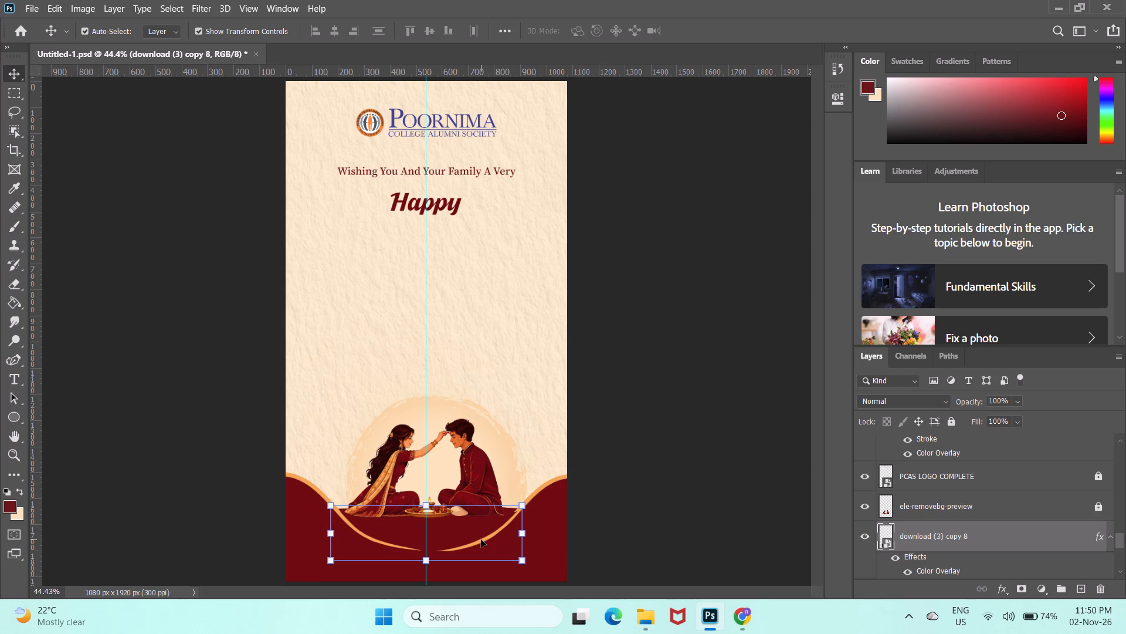
{"action": "key", "text": "Down"}
{"action": "key", "text": "Down"}
{"action": "key", "text": "Down"}
{"action": "key", "text": "Down"}
{"action": "key", "text": "Down"}
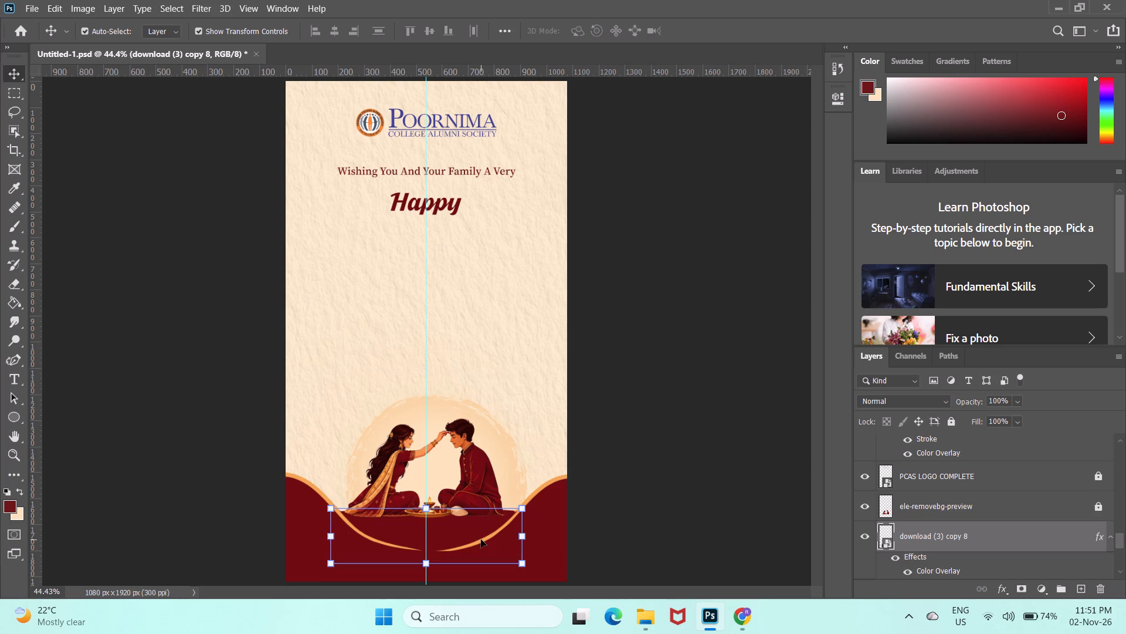
{"action": "key", "text": "Up"}
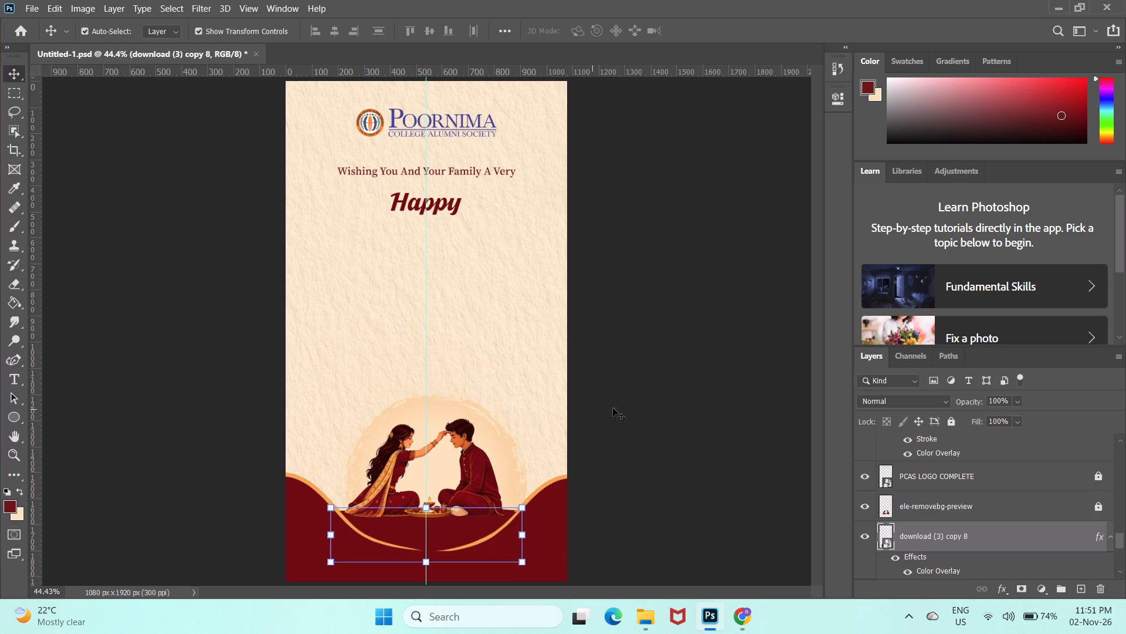
{"action": "left_click", "coordinate": [692, 438]}
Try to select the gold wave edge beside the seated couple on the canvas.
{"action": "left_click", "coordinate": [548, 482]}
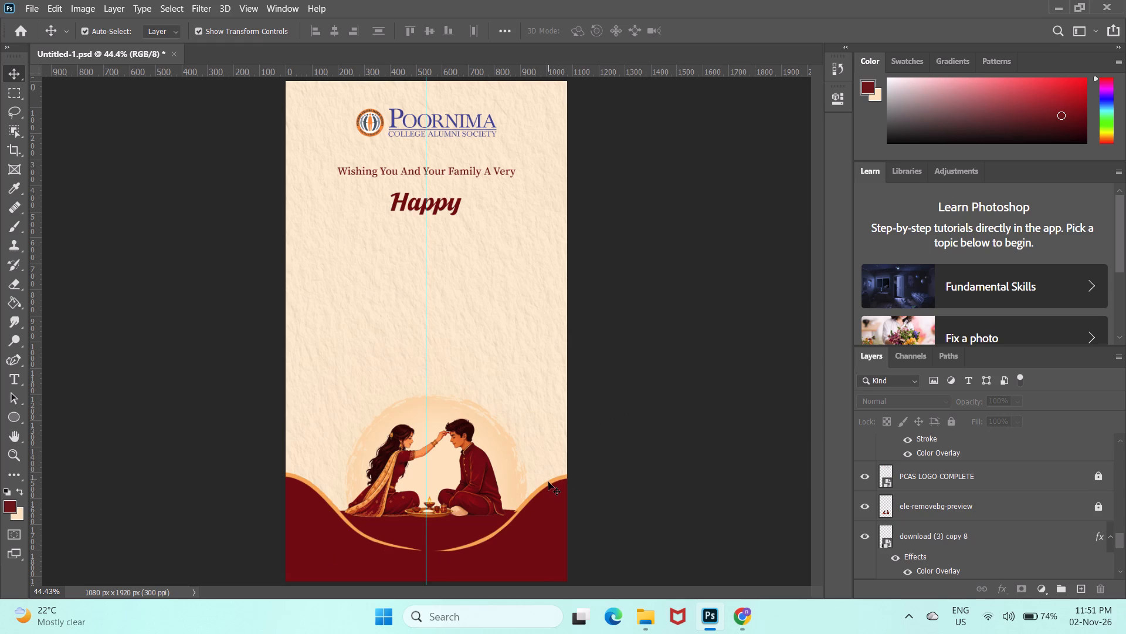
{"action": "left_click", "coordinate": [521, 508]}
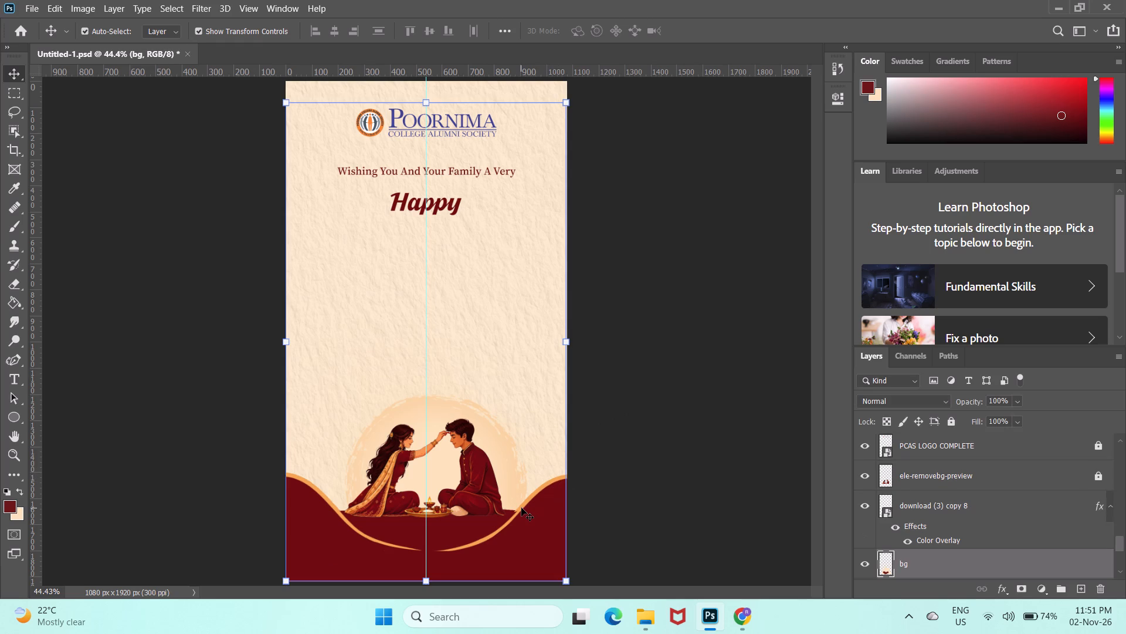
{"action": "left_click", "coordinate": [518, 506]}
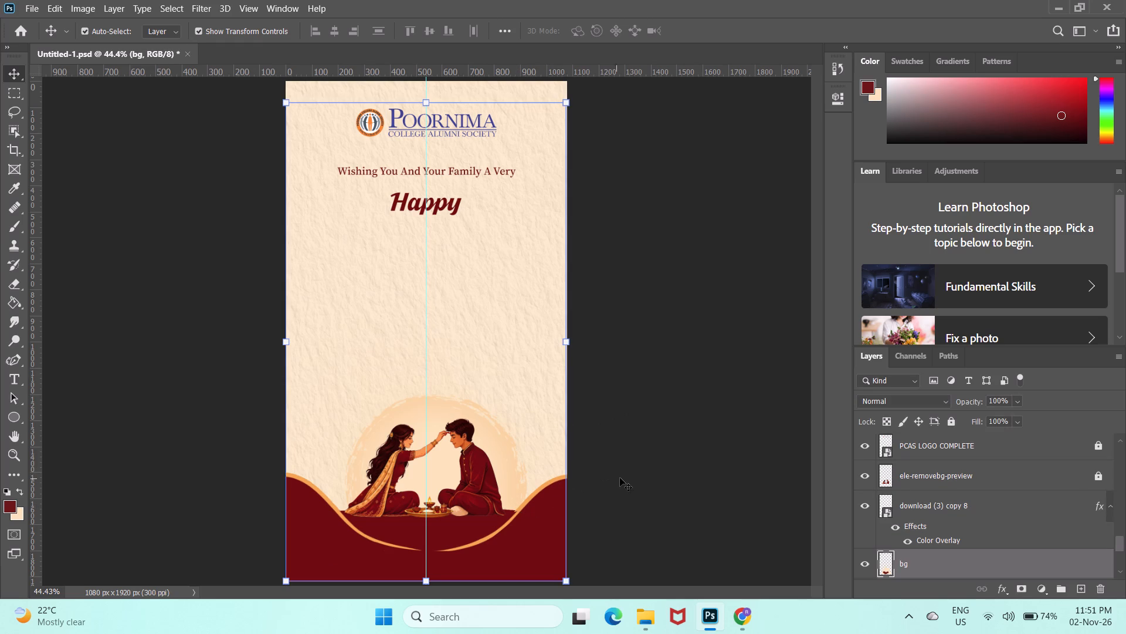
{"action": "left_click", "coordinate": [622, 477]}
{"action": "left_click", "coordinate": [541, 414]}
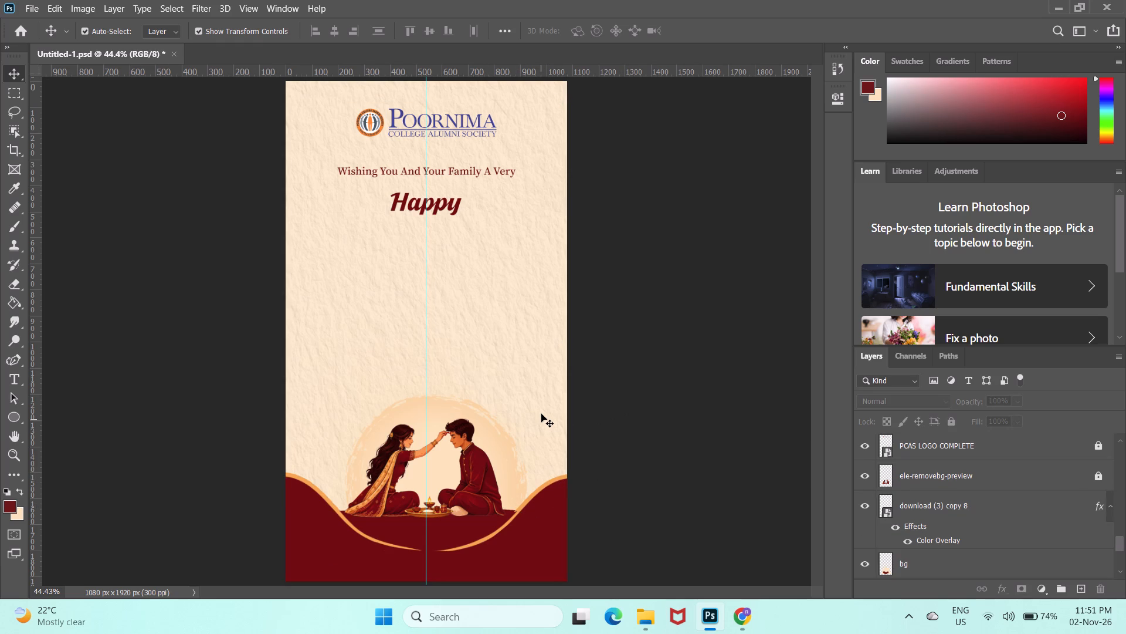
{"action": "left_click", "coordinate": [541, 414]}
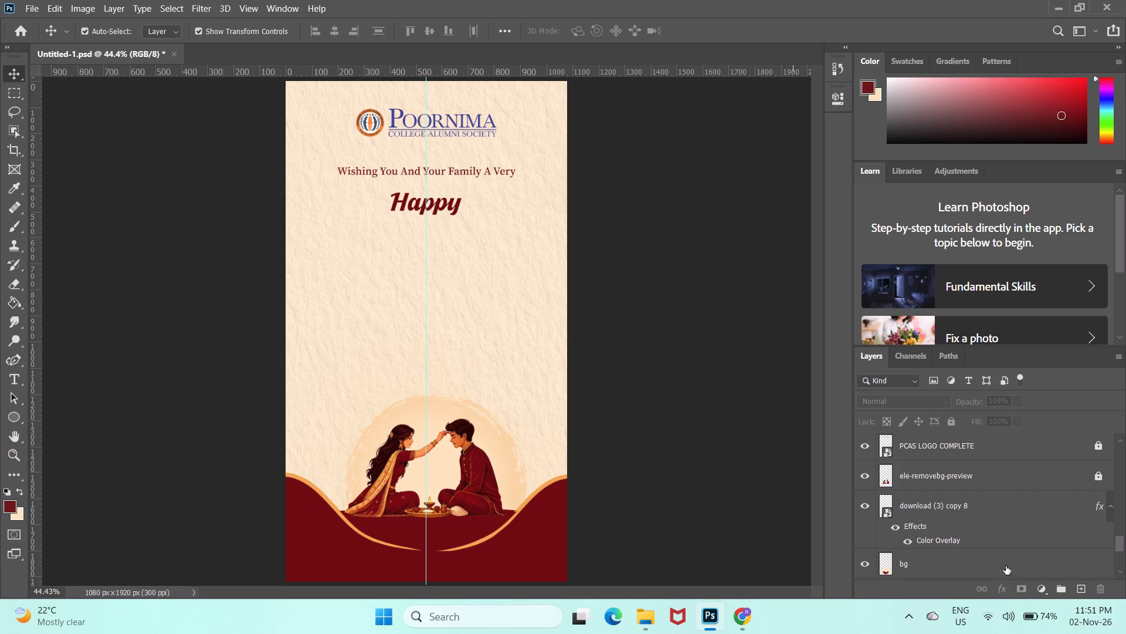
Lock the "bg" layer completely.
{"action": "left_click", "coordinate": [1005, 564]}
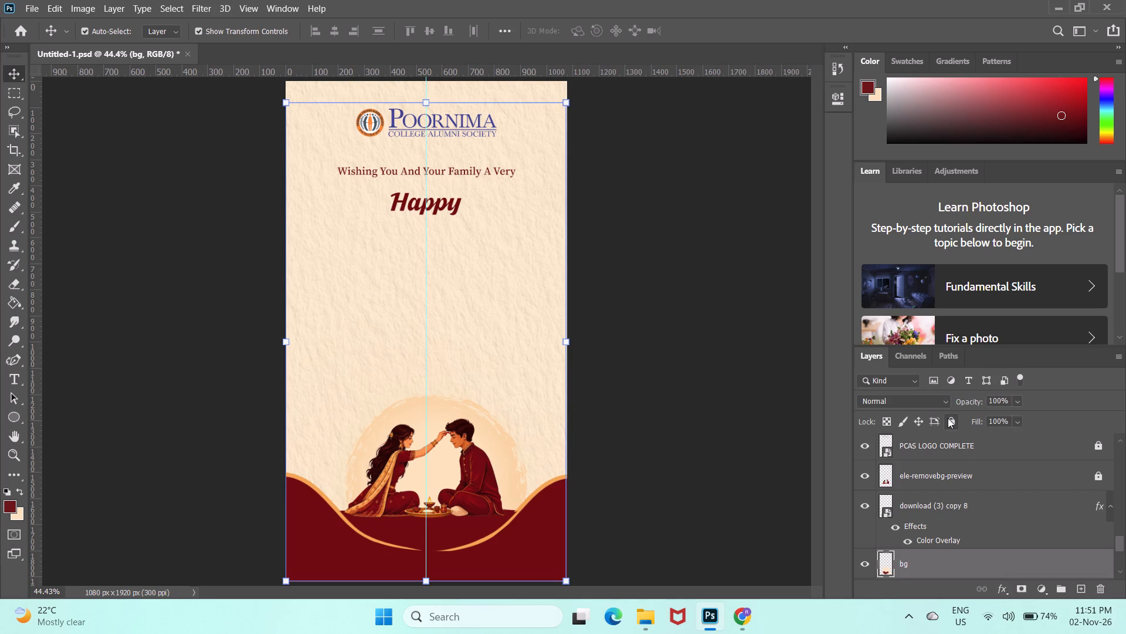
{"action": "left_click", "coordinate": [948, 418]}
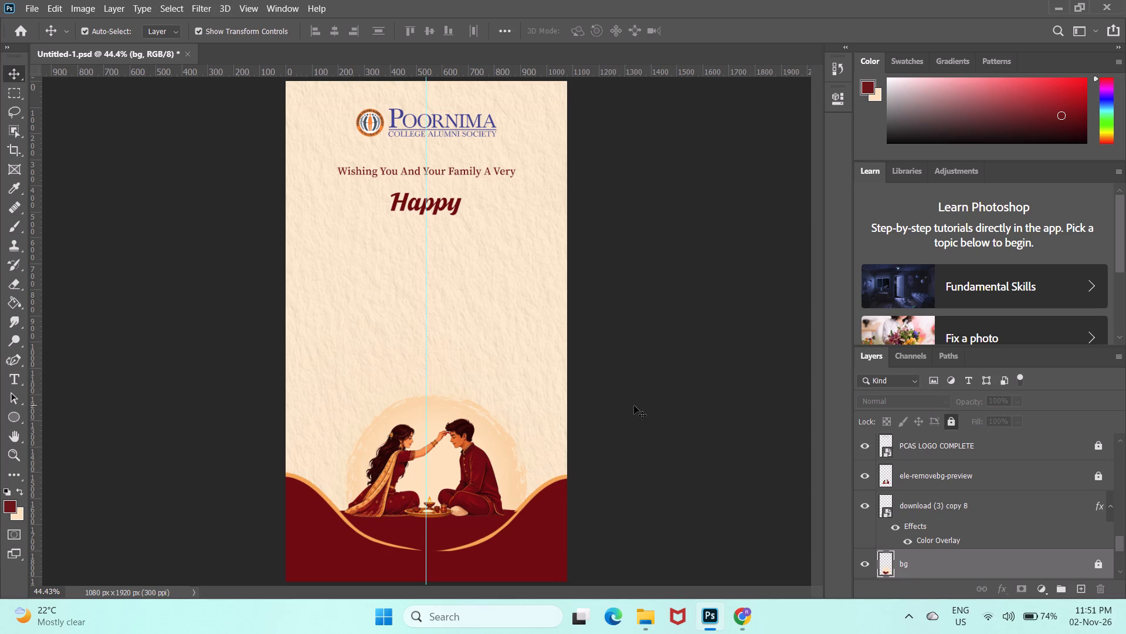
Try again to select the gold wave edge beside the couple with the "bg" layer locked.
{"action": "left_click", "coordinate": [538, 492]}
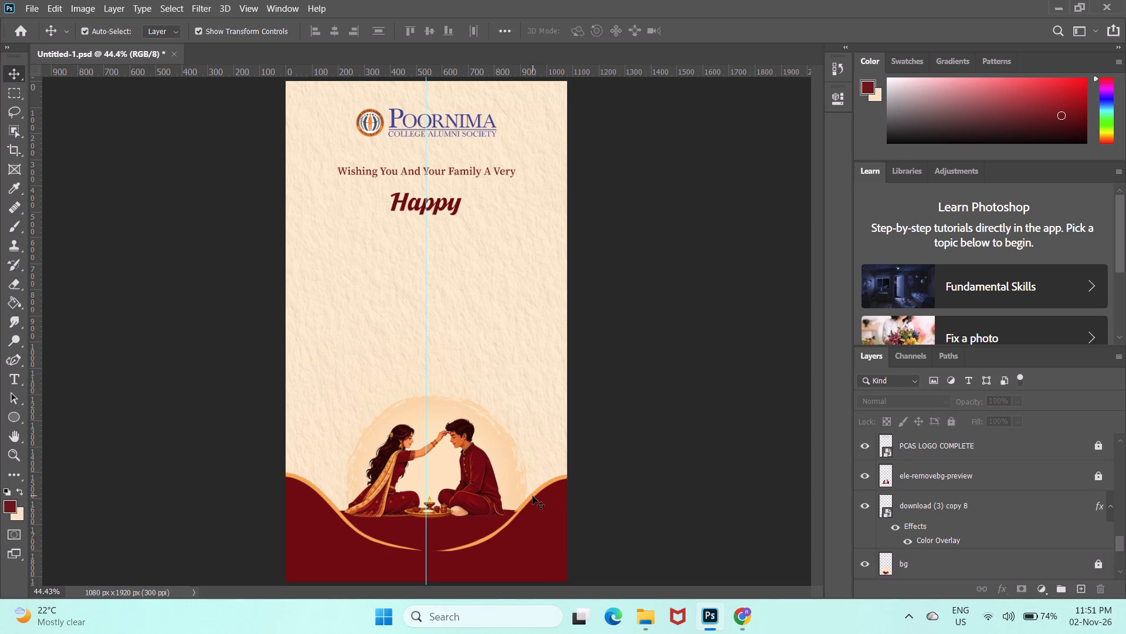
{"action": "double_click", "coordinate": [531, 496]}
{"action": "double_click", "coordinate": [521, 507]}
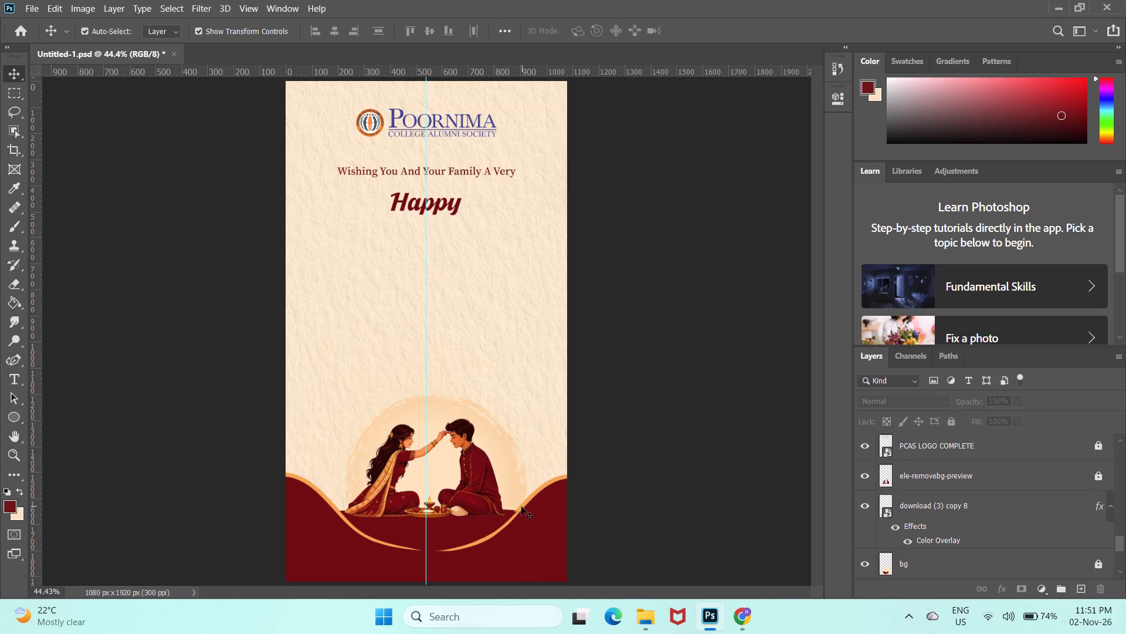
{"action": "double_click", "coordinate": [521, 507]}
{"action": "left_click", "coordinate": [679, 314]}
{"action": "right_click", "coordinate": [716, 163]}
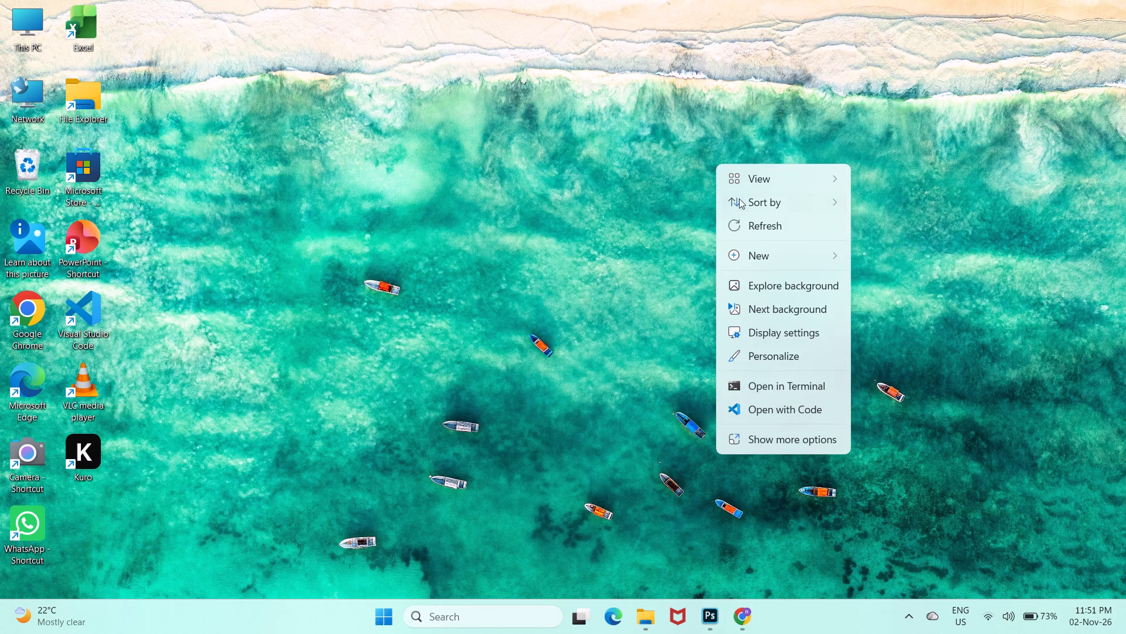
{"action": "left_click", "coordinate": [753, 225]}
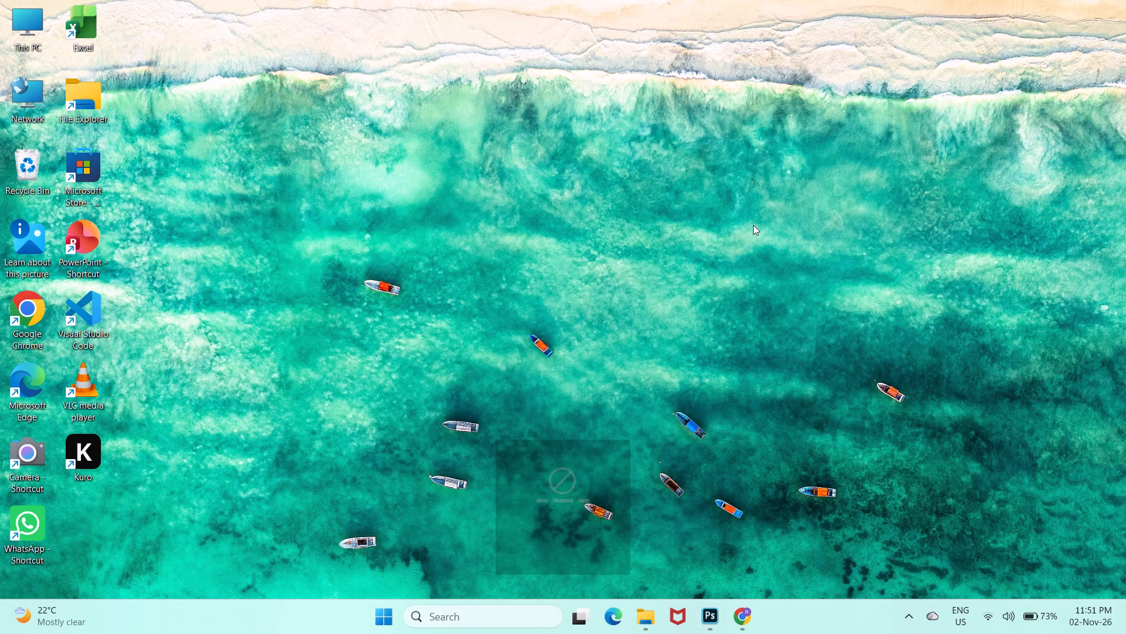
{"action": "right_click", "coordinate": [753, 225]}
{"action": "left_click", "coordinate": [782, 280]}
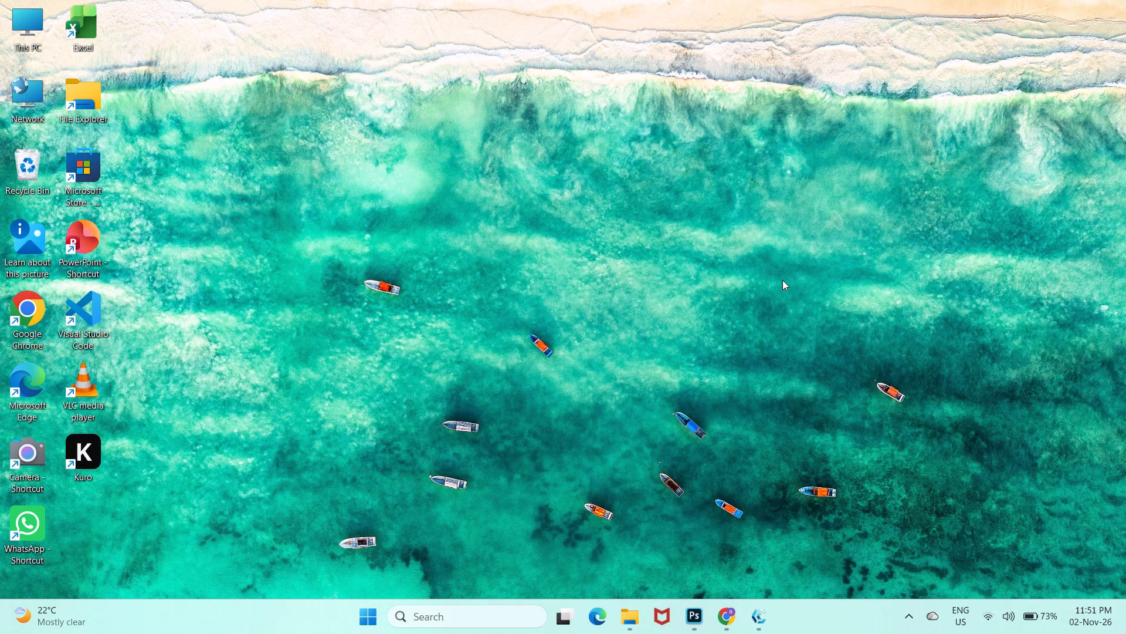
Switch to the laptop's Control Center app.
{"action": "left_click", "coordinate": [755, 618]}
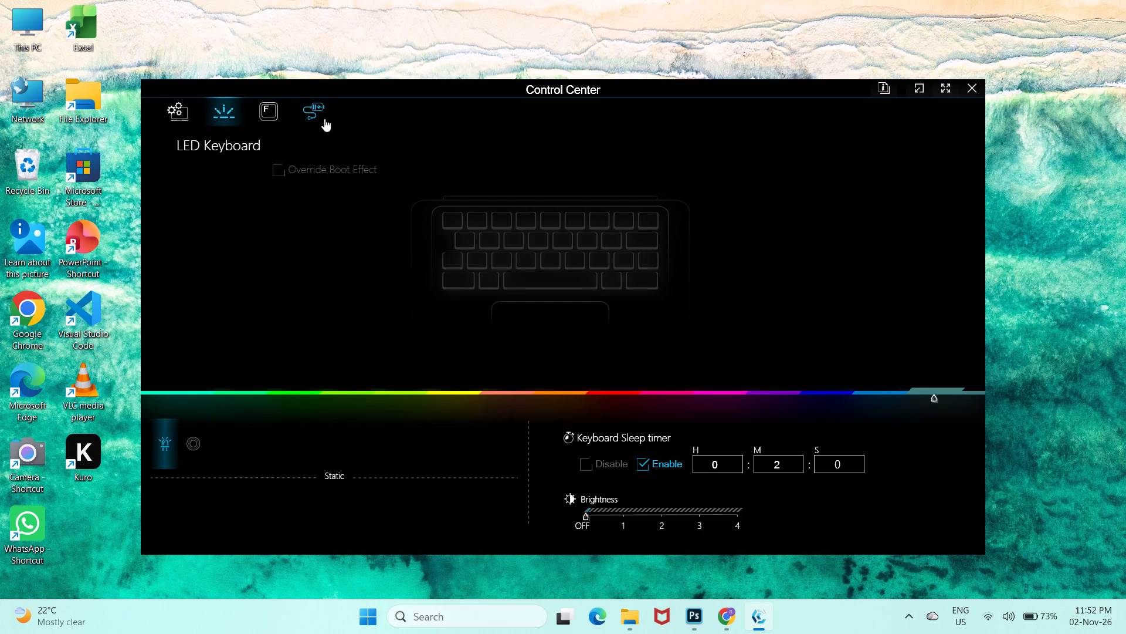